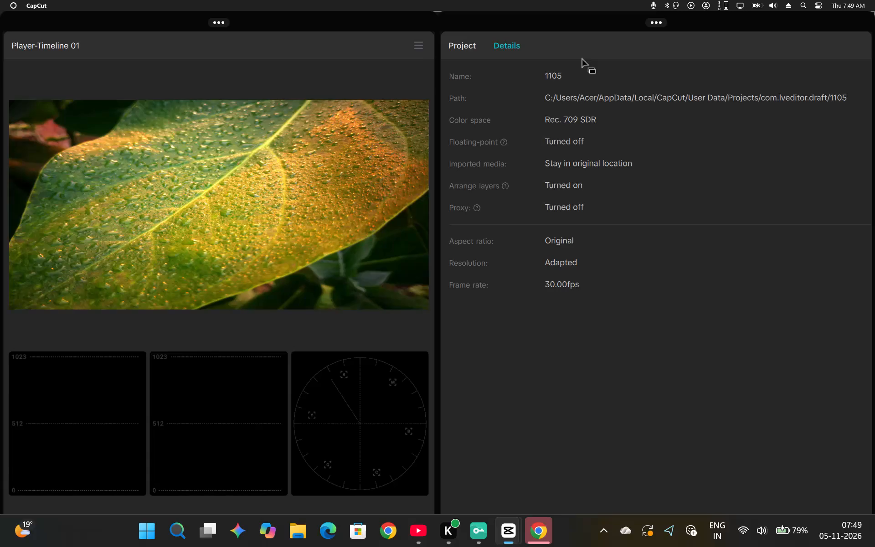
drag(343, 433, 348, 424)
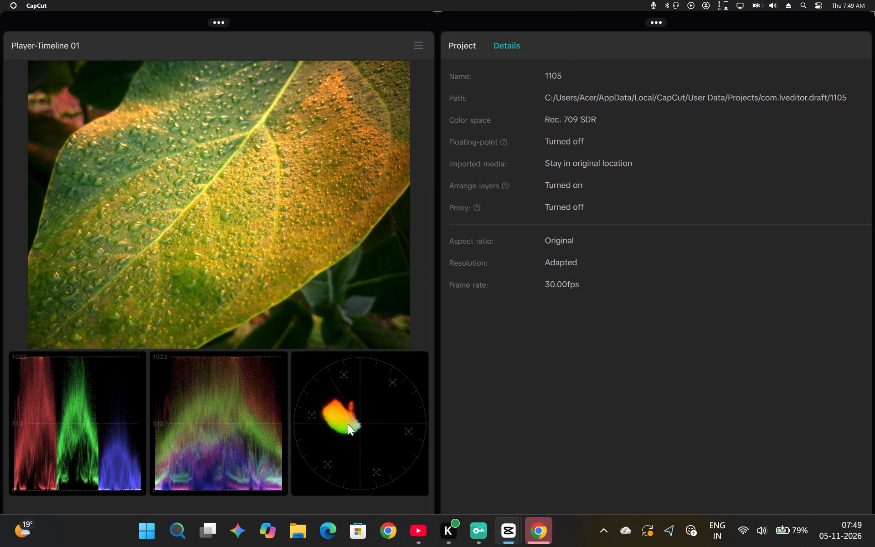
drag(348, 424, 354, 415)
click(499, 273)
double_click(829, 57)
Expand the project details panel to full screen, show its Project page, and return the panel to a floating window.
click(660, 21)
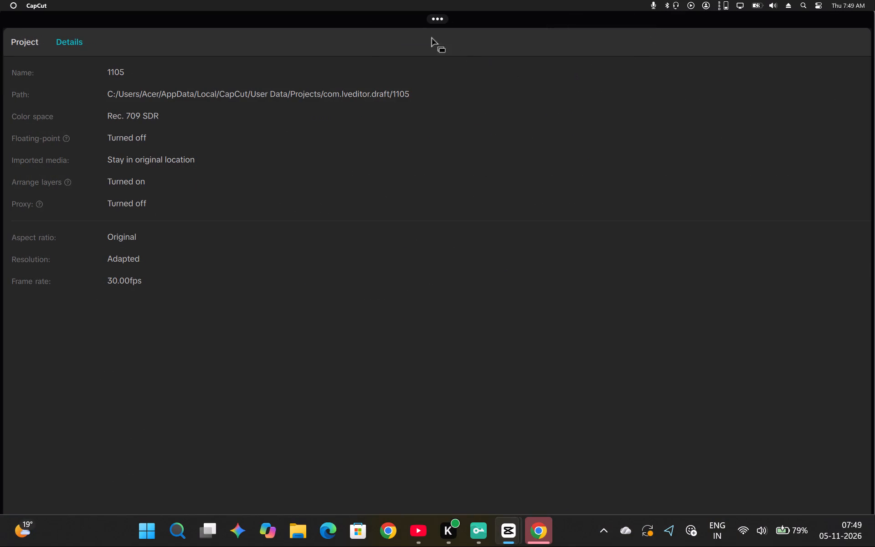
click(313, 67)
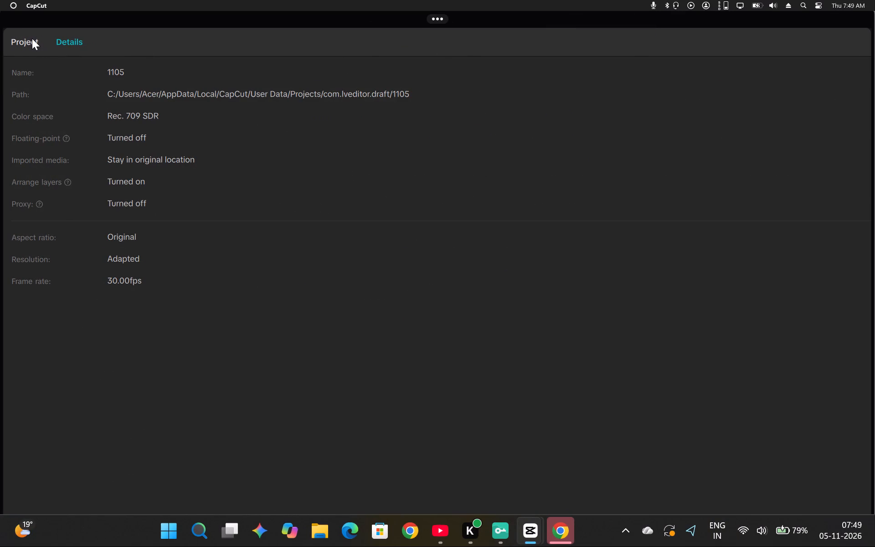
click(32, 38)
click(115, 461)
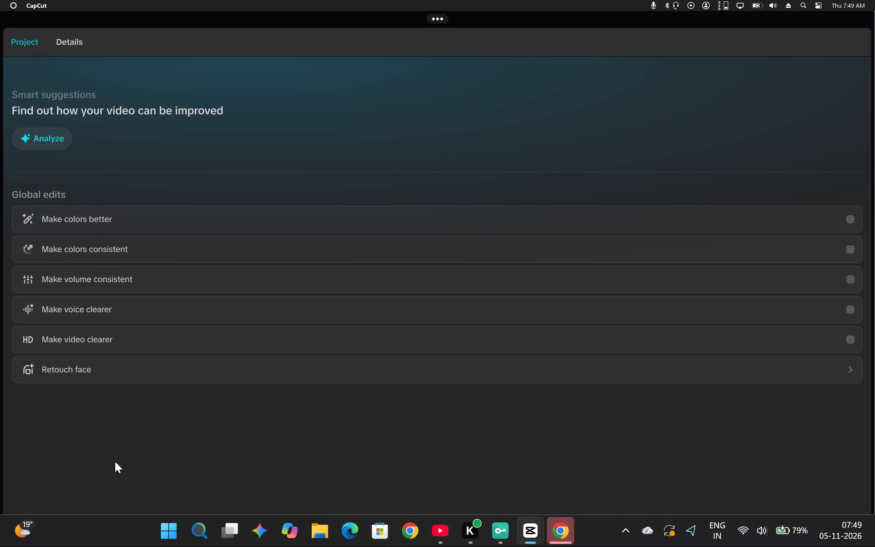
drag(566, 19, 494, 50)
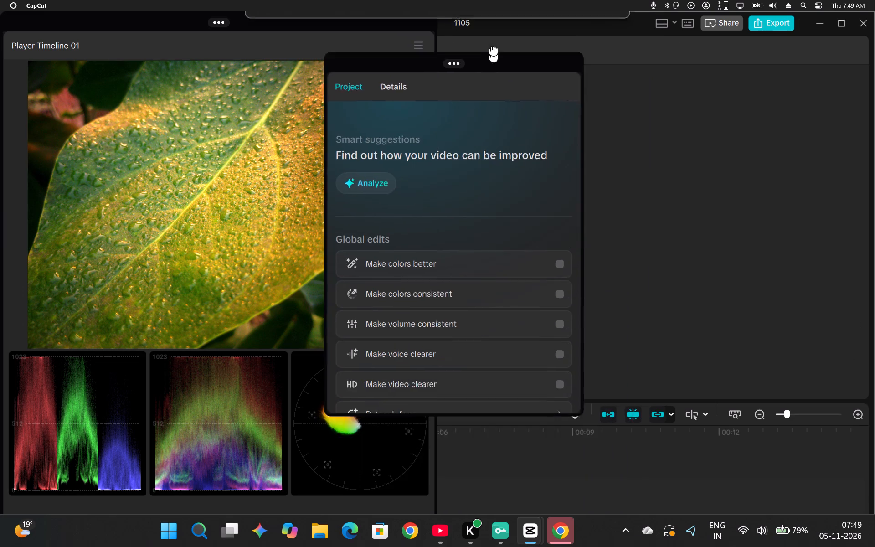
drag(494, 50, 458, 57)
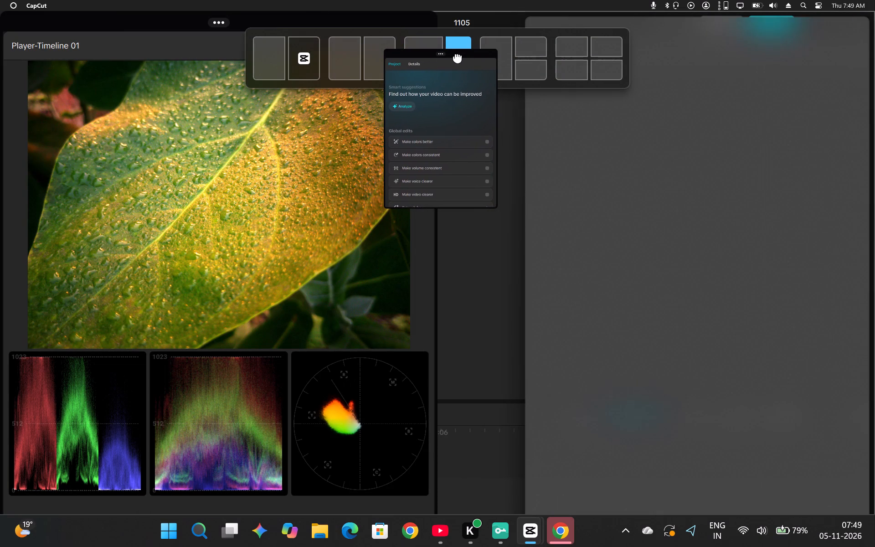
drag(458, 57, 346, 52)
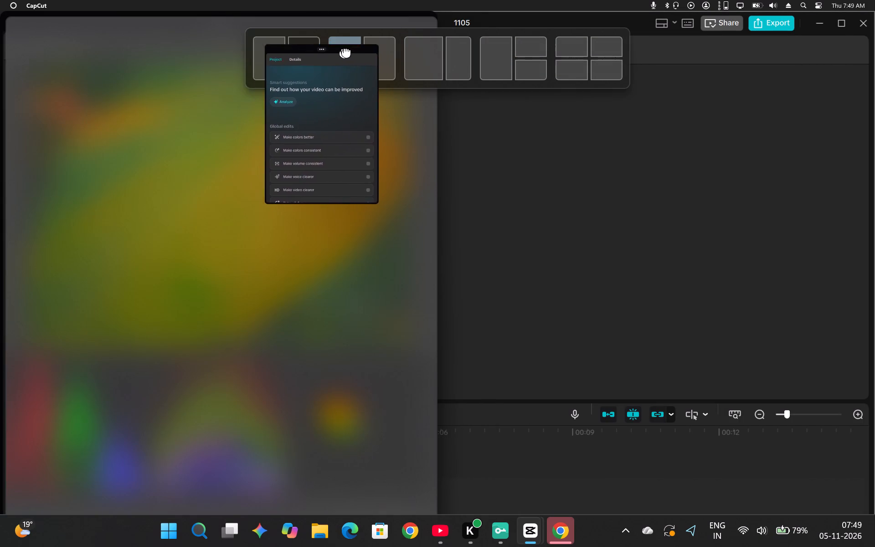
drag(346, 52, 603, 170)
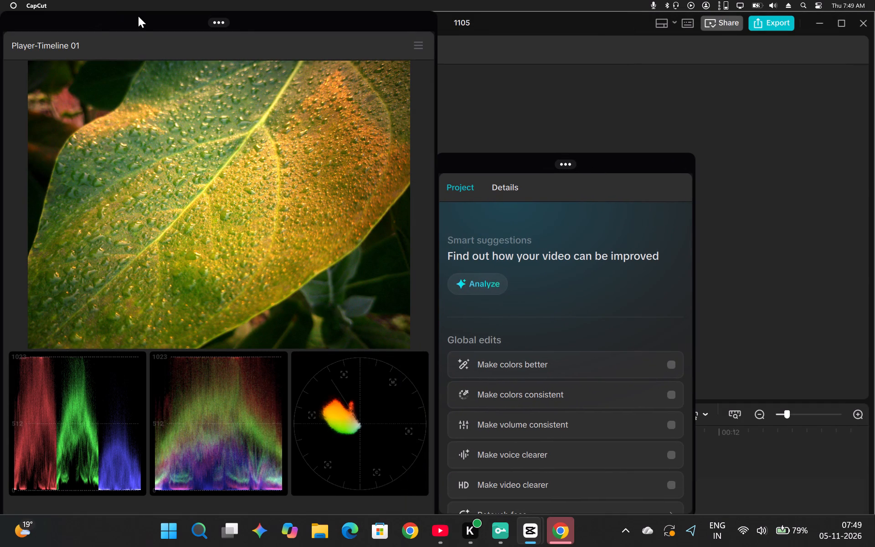
Undock the player from its snapped position and restore both floating panels to the main editing window.
drag(138, 22, 266, 68)
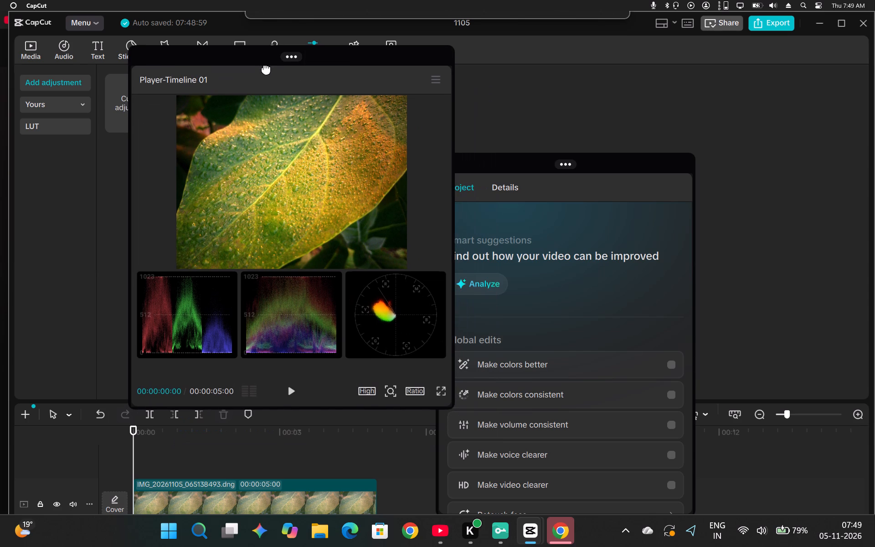
drag(266, 68, 278, 63)
click(360, 56)
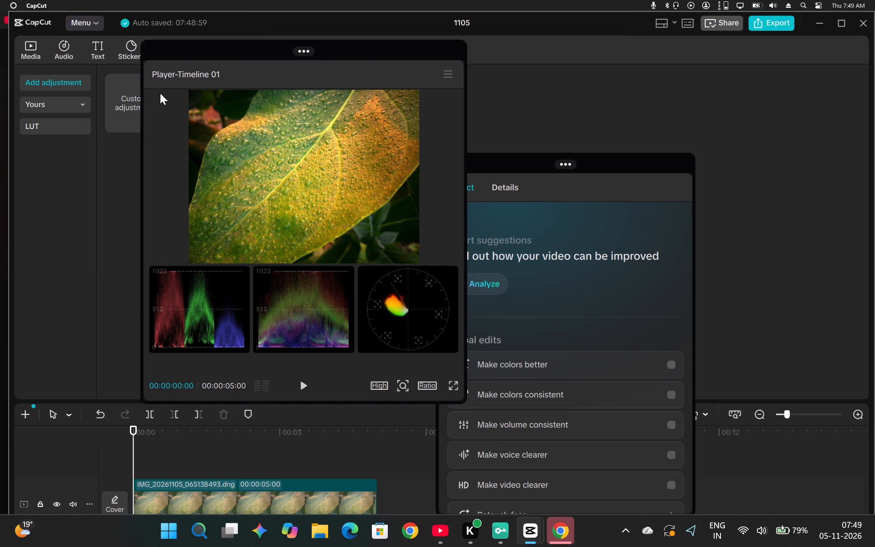
click(197, 53)
drag(209, 44, 209, 66)
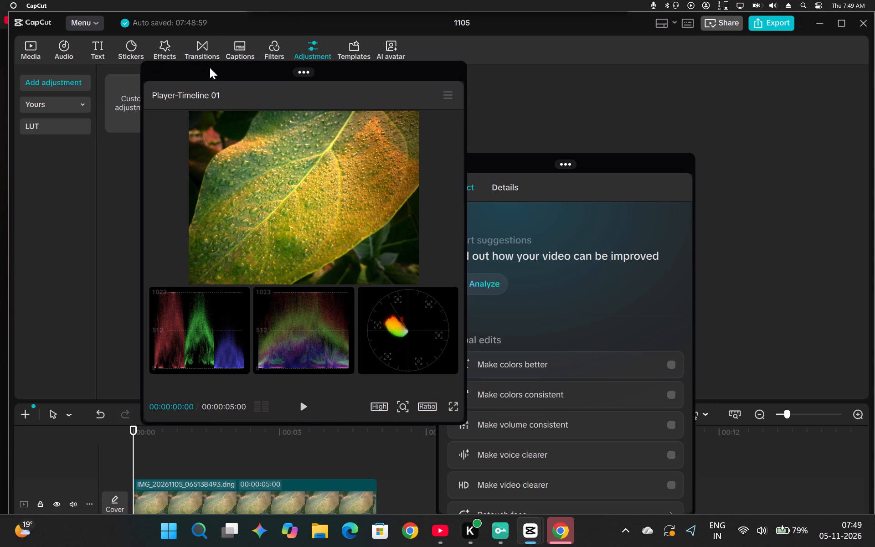
click(263, 71)
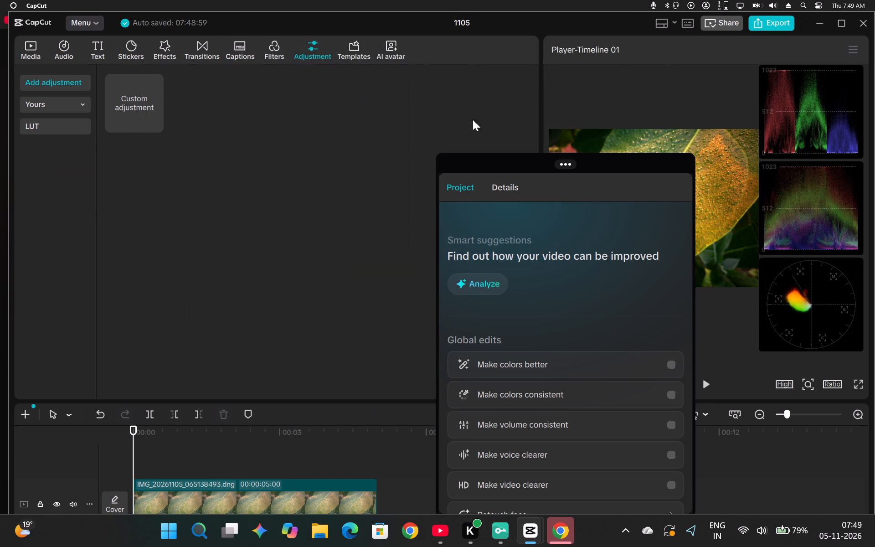
click(556, 162)
click(511, 163)
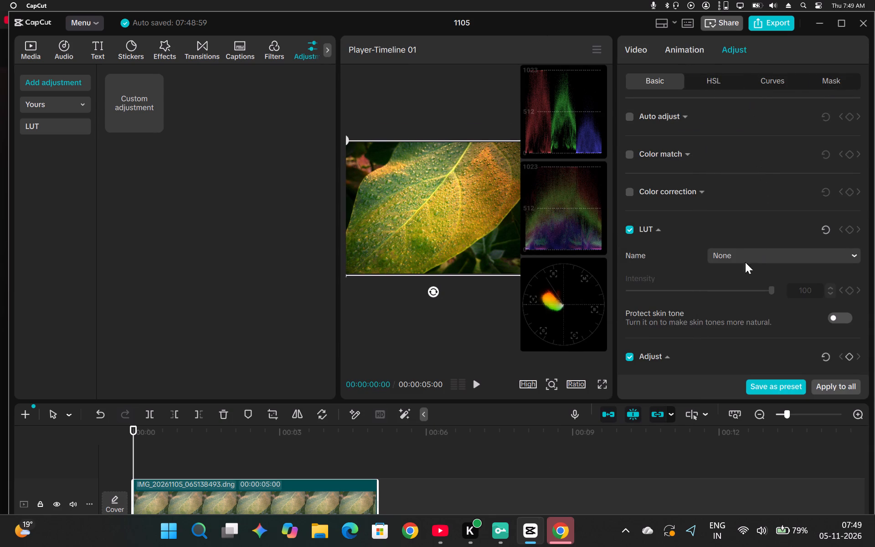
Detach the player with its colour scopes from the main window and snap it to the left side of the screen.
scroll(718, 227, down, 4)
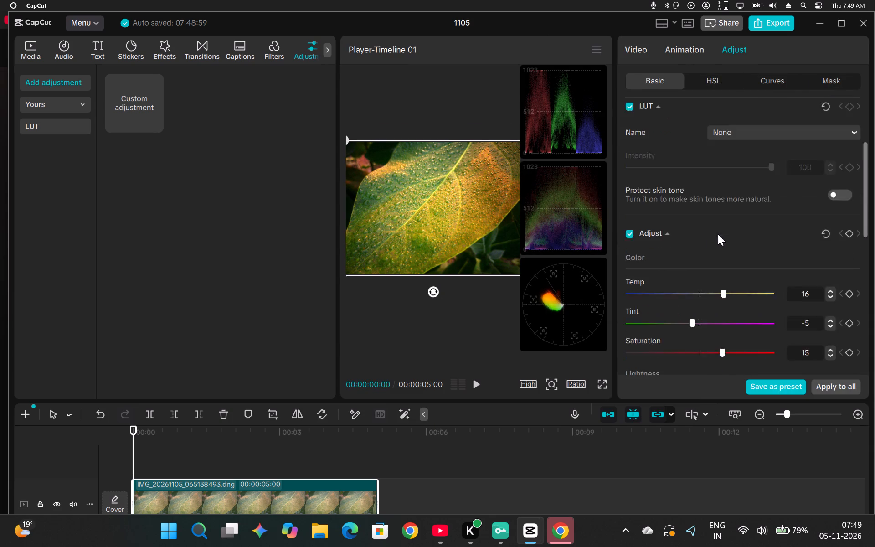
scroll(718, 234, down, 10)
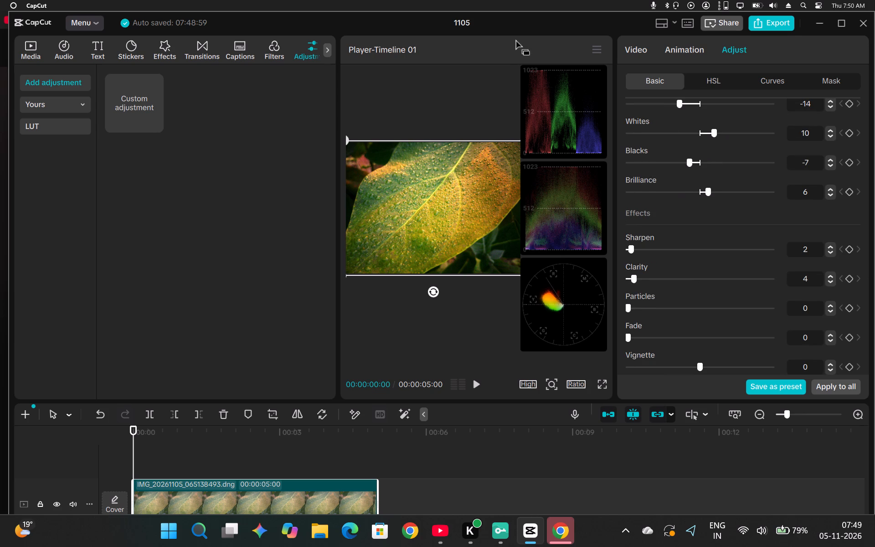
drag(515, 38, 329, 10)
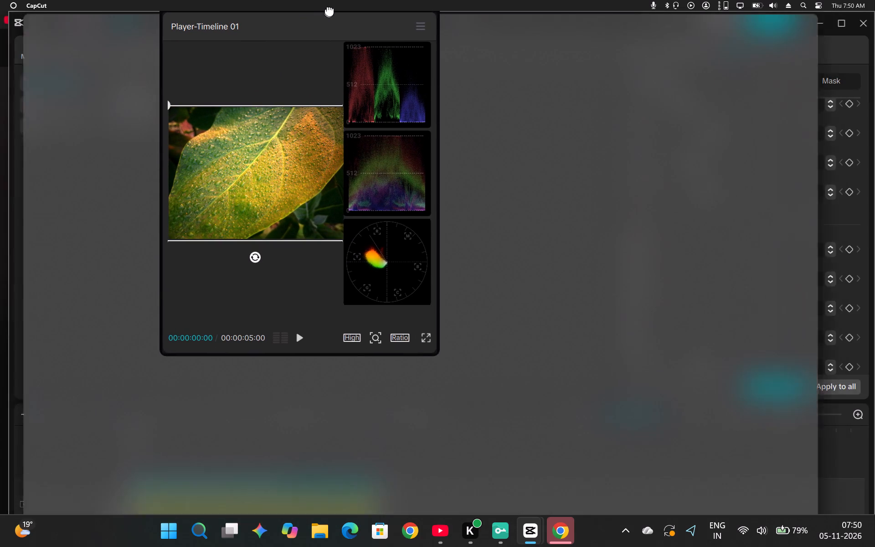
drag(329, 10, 433, 10)
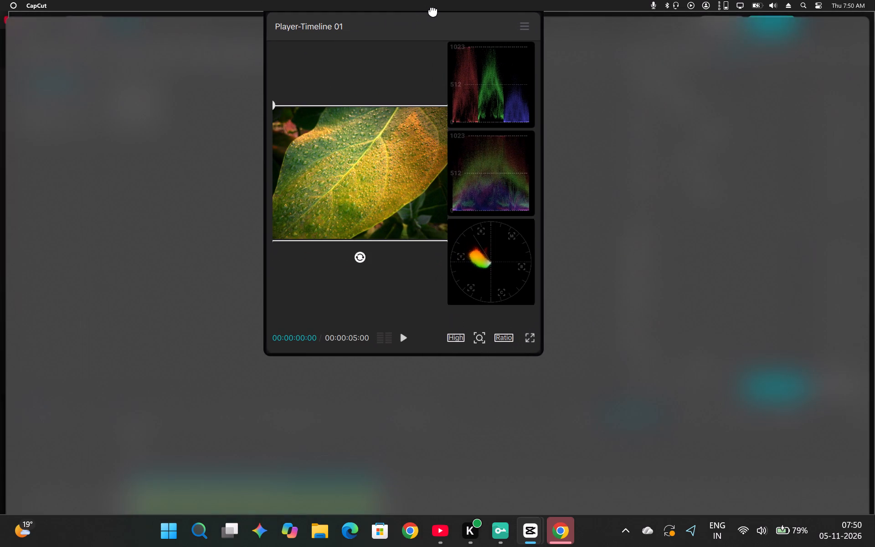
drag(433, 10, 234, 11)
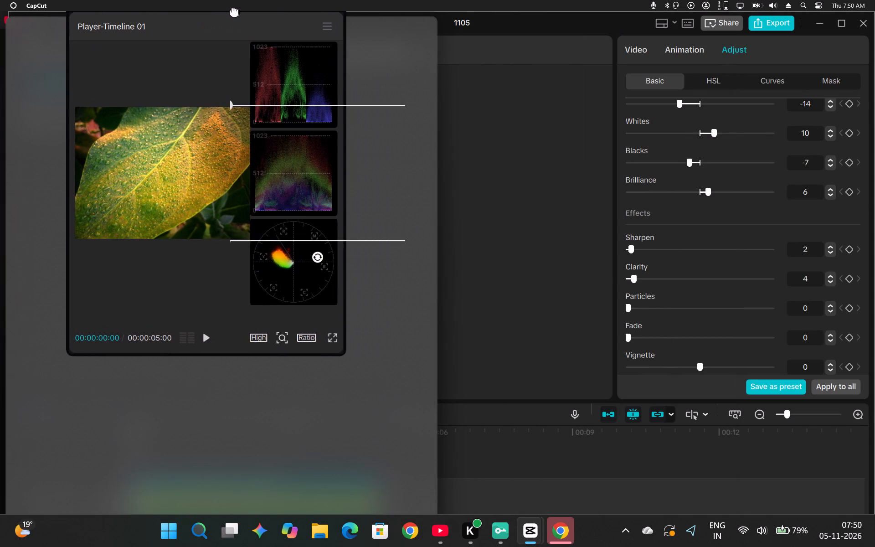
drag(234, 11, 398, 14)
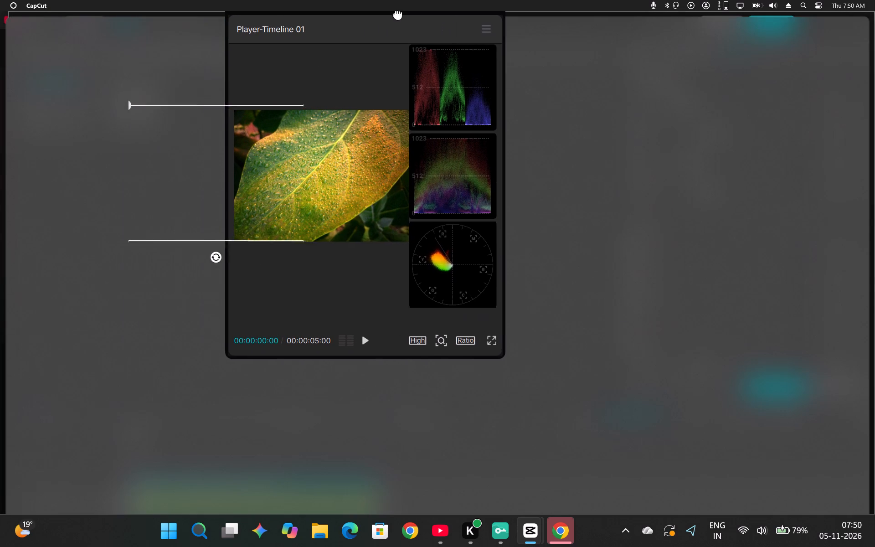
drag(398, 14, 369, 30)
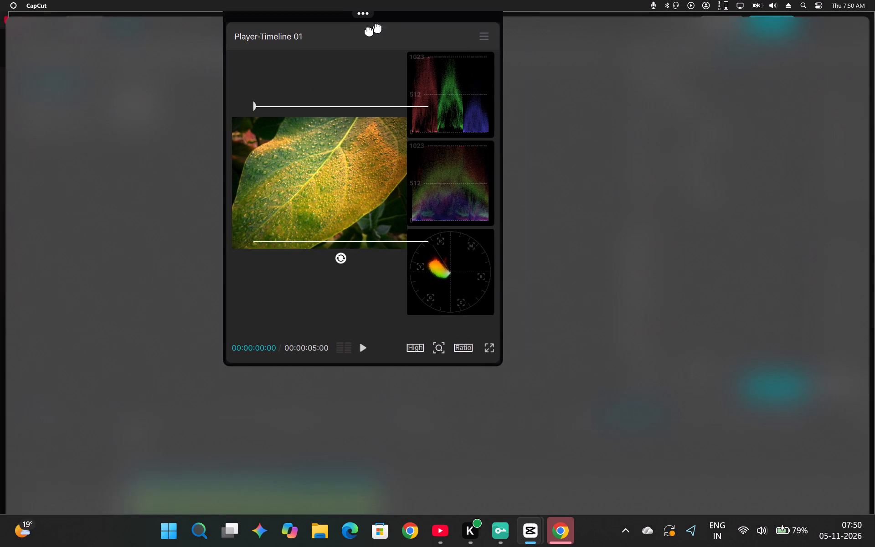
drag(369, 30, 211, 10)
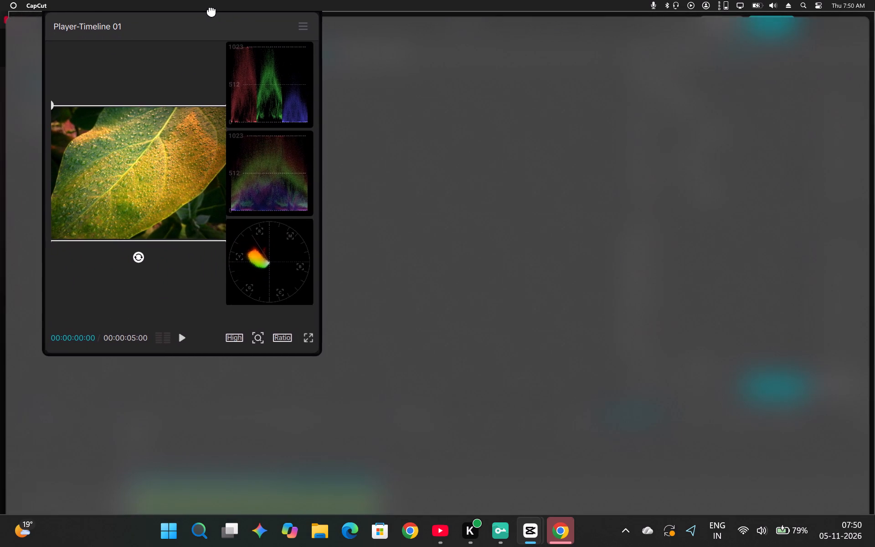
drag(211, 10, 0, 250)
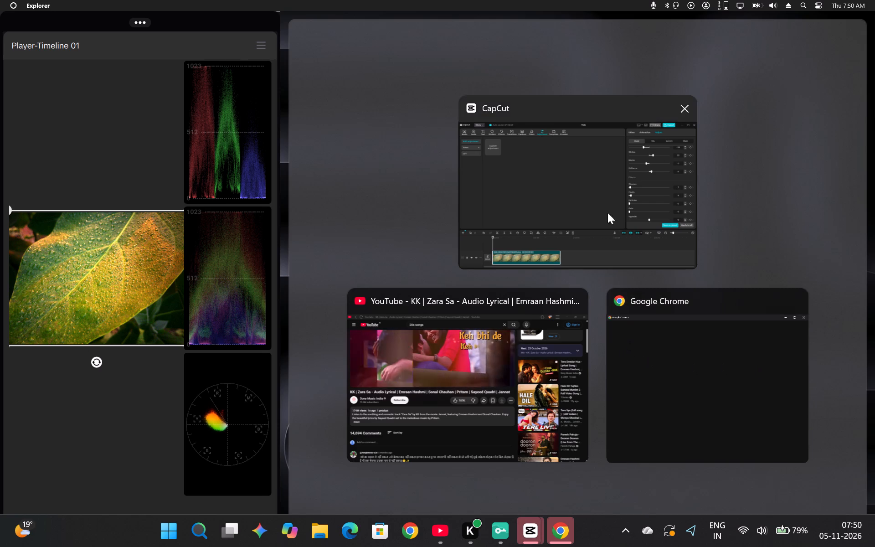
Detach the clip's Adjust panel from the main window and snap it to the right half of the screen.
click(607, 193)
drag(786, 44, 510, 112)
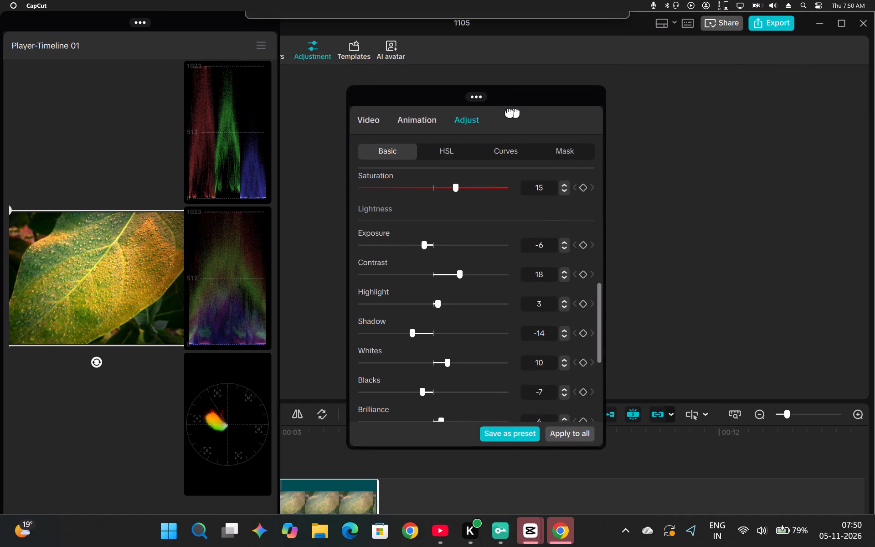
drag(510, 112, 381, 60)
click(215, 130)
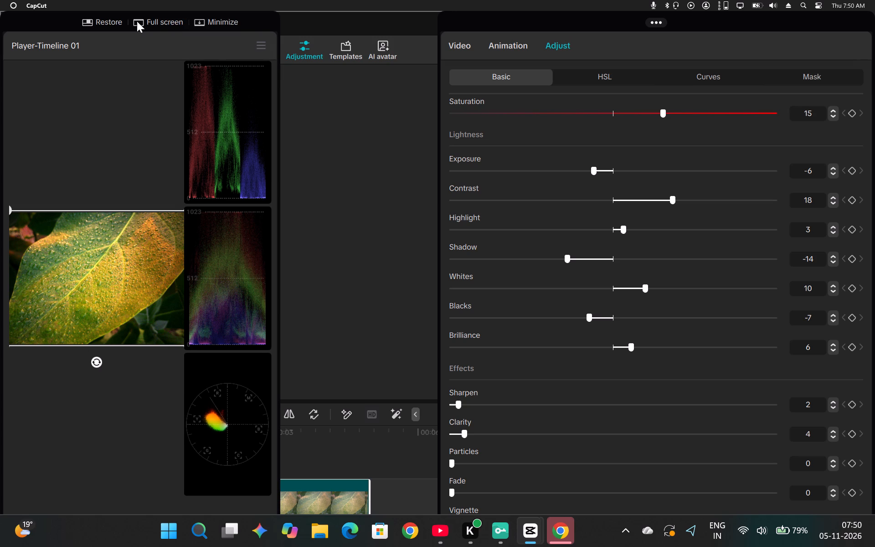
Snap the floating player to the left half of the screen, beside the Adjust panel.
drag(255, 26, 326, 10)
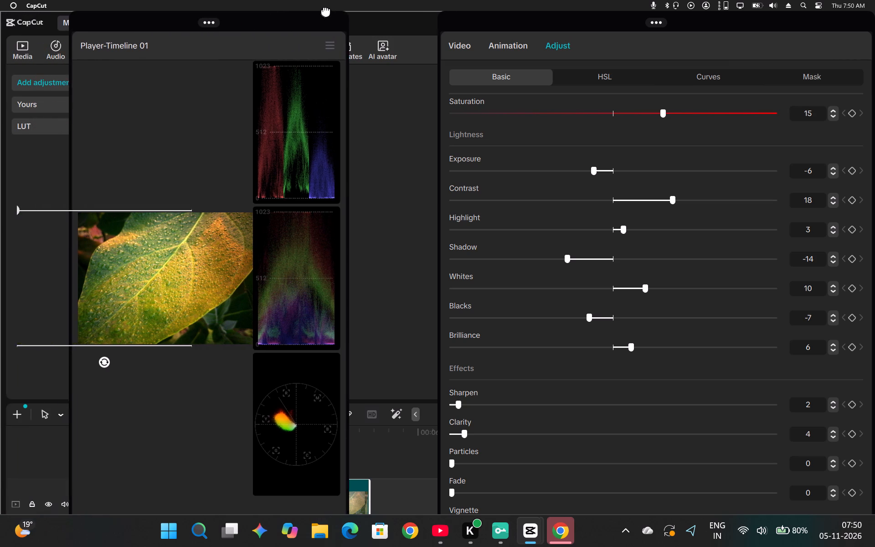
drag(326, 10, 273, 49)
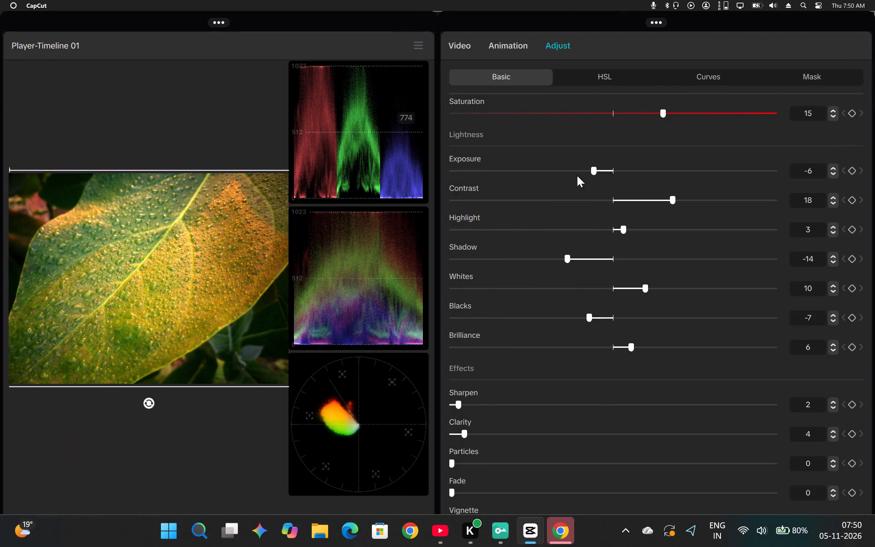
Raise the leaf clip's Particles effect to try stronger grain, and settle it at 3.
scroll(710, 264, down, 2)
scroll(617, 345, down, 1)
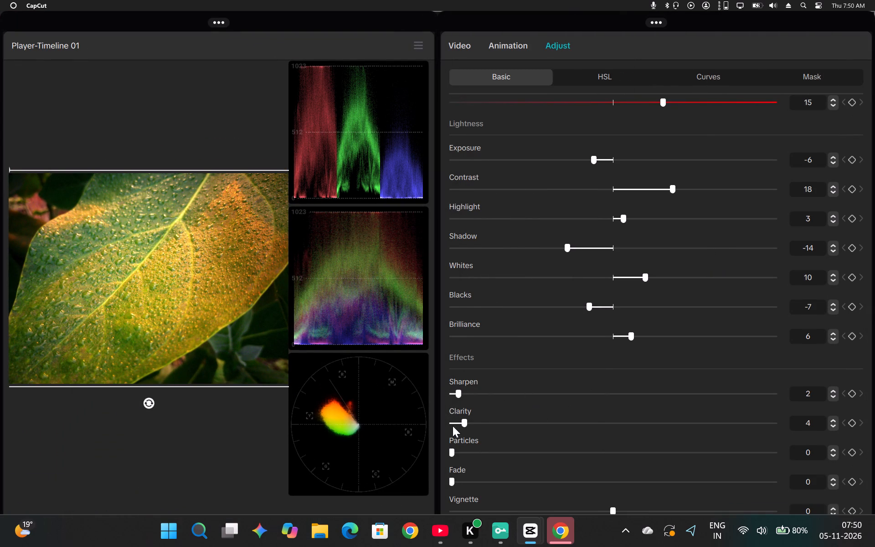
scroll(529, 393, down, 2)
drag(450, 452, 632, 463)
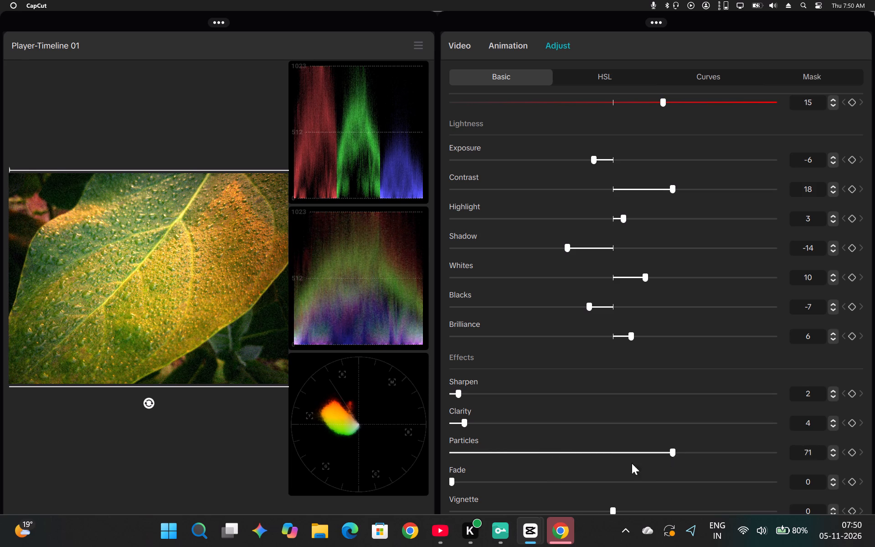
drag(632, 463, 572, 464)
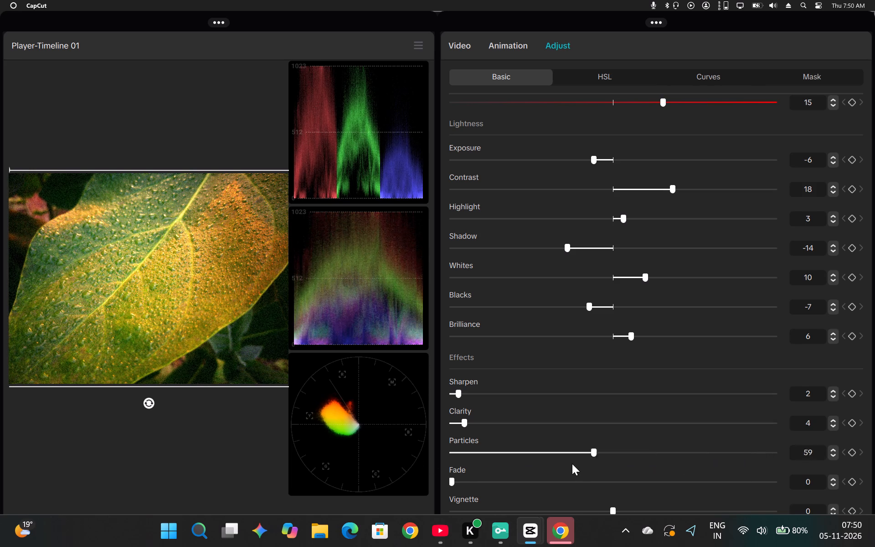
drag(572, 464, 459, 449)
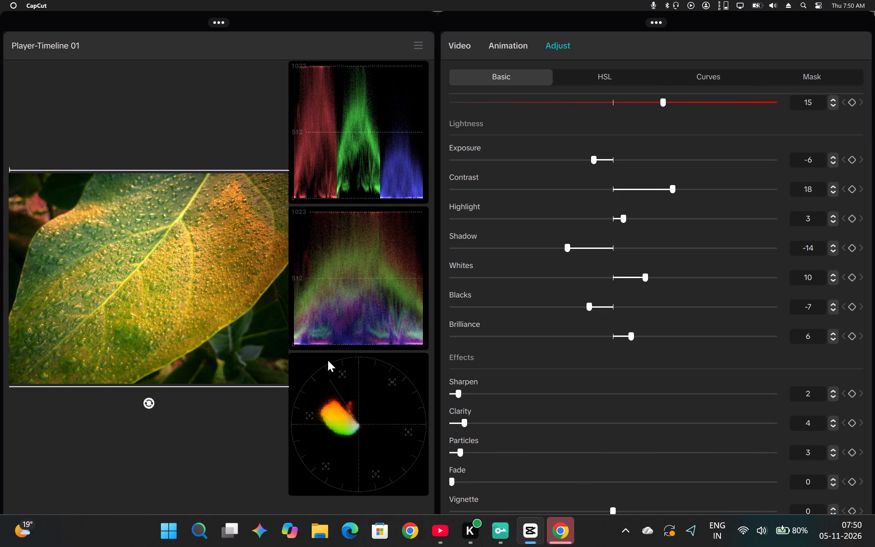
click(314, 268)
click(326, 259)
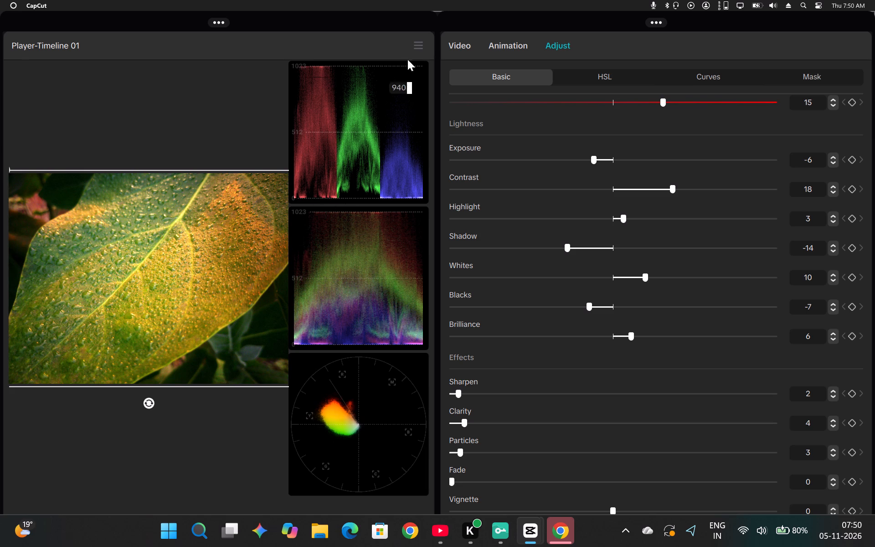
Hide the colour oscilloscopes in the player so the leaf preview fills the window.
click(203, 166)
click(199, 202)
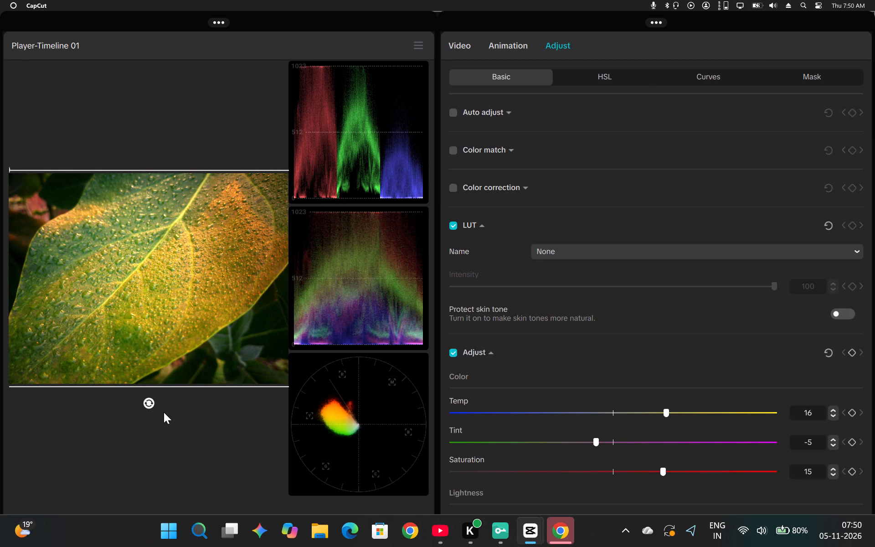
click(413, 43)
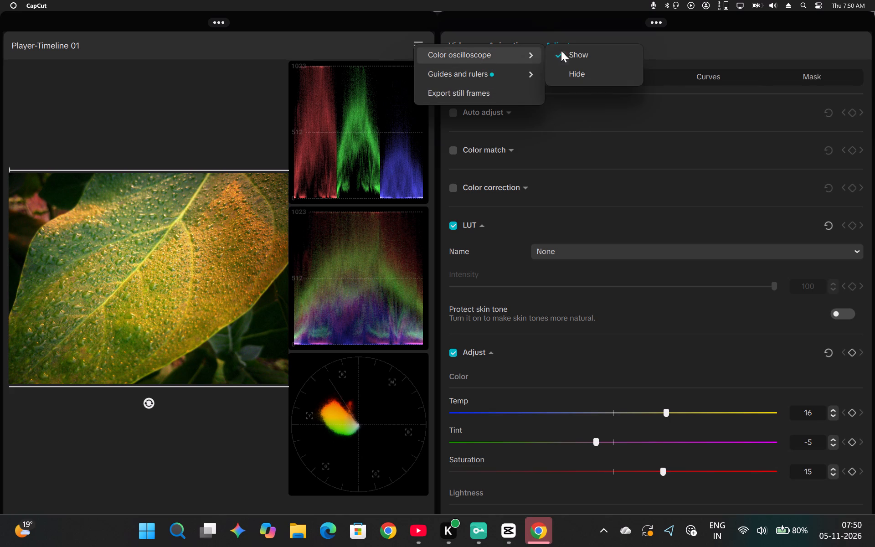
click(574, 71)
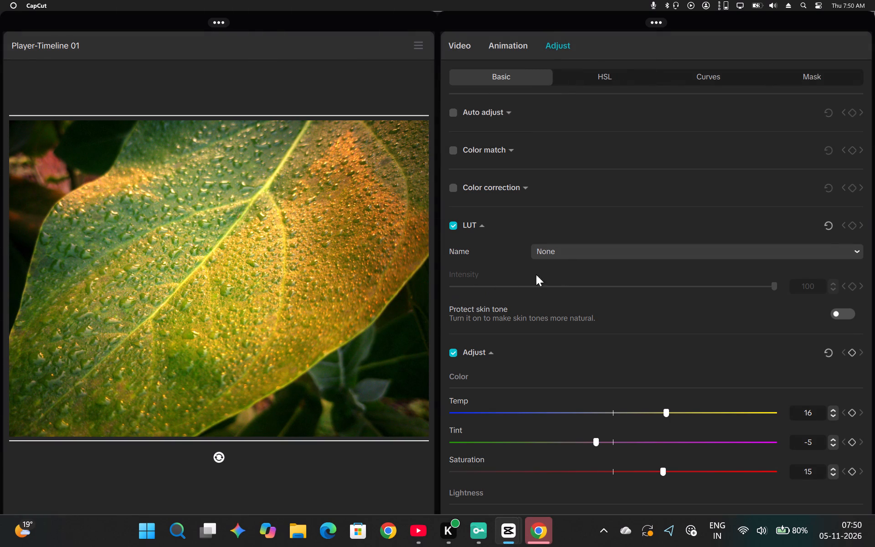
Raise the leaf clip's Fade effect to try 21, and settle it at 15.
scroll(622, 272, down, 13)
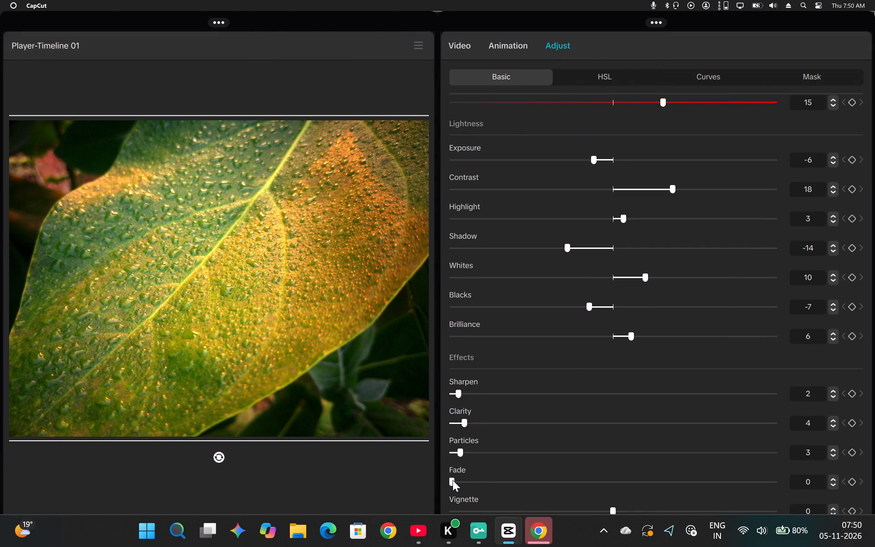
drag(453, 480, 520, 477)
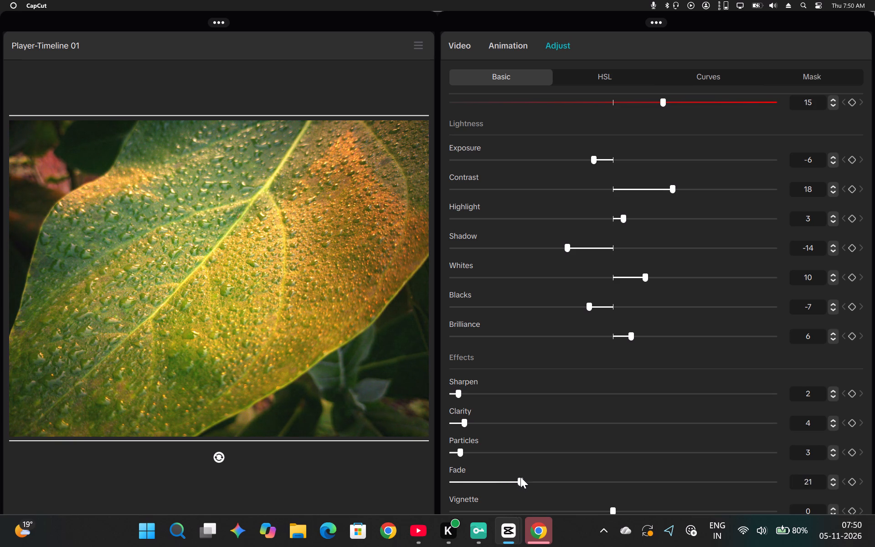
drag(520, 477, 501, 478)
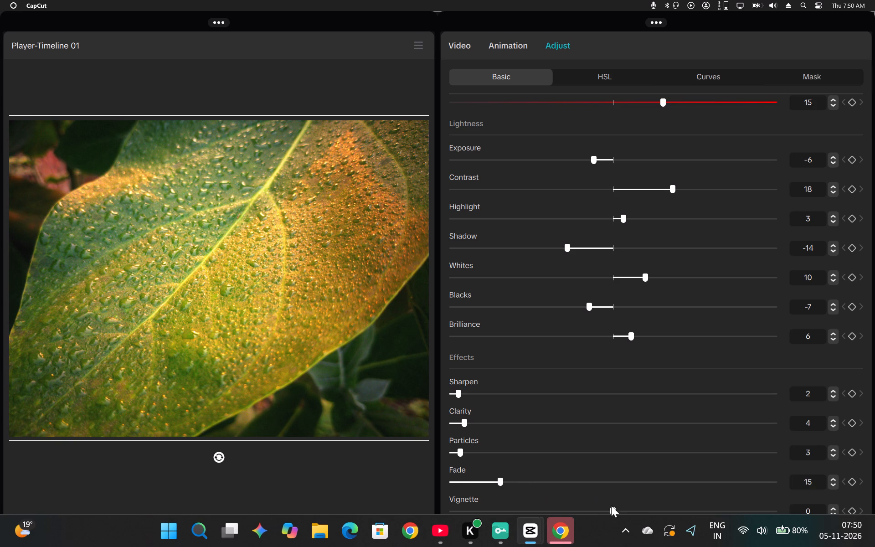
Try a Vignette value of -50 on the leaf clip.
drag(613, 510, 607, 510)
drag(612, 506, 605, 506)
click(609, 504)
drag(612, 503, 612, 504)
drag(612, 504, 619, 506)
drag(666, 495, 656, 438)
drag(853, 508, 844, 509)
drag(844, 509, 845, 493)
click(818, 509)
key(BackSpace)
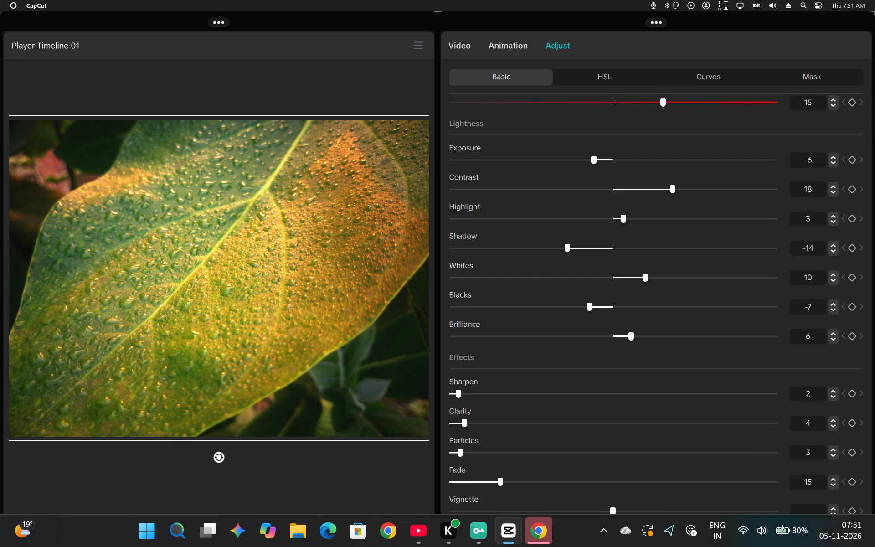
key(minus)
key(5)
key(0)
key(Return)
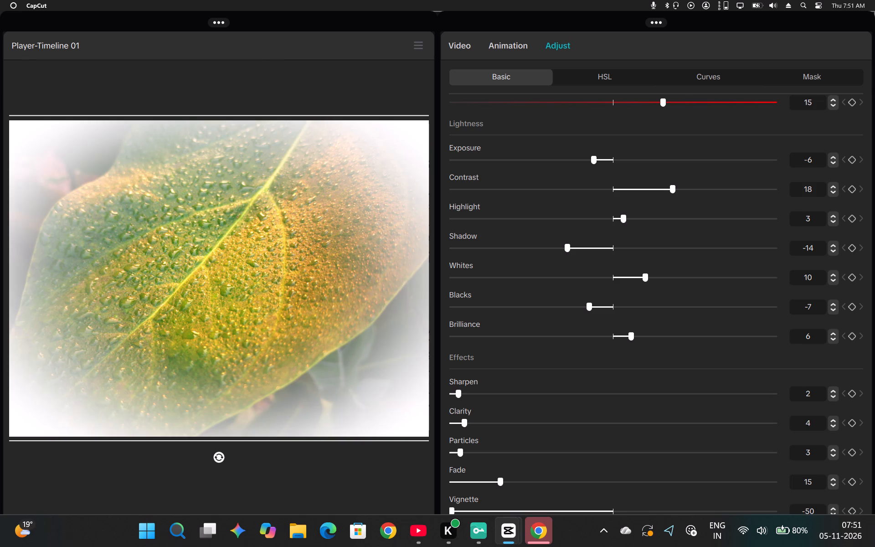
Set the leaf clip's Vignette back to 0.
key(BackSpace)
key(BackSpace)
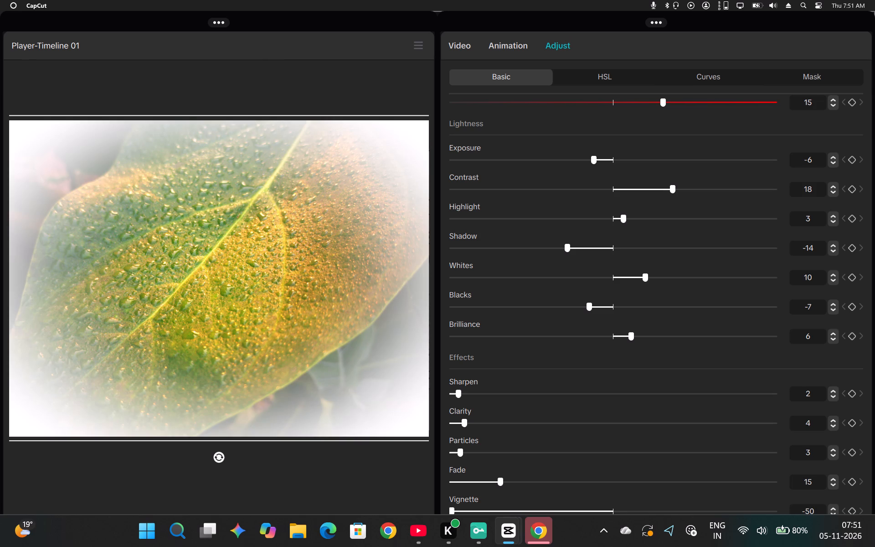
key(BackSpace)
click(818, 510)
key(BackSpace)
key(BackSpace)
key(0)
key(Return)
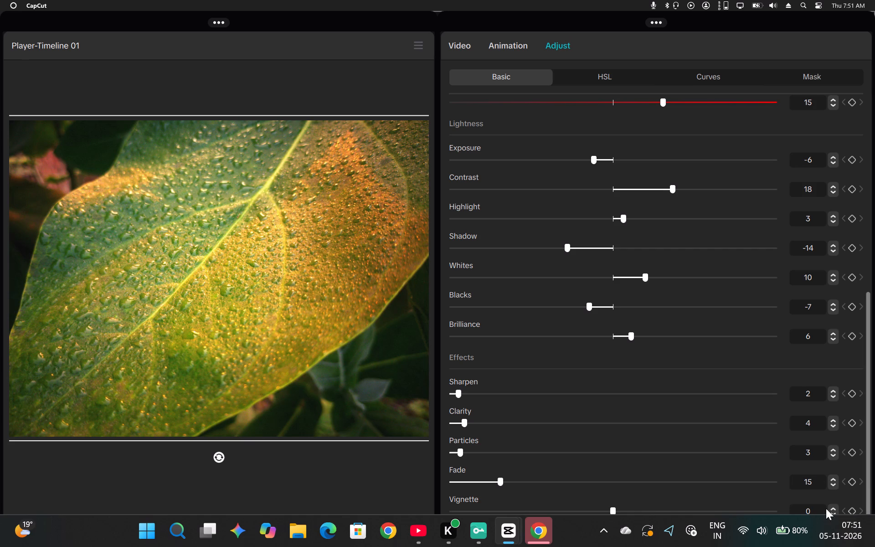
Expand and examine the Color match and Color correction options, and review the remaining Basic adjustments.
scroll(774, 423, up, 3)
scroll(693, 401, up, 12)
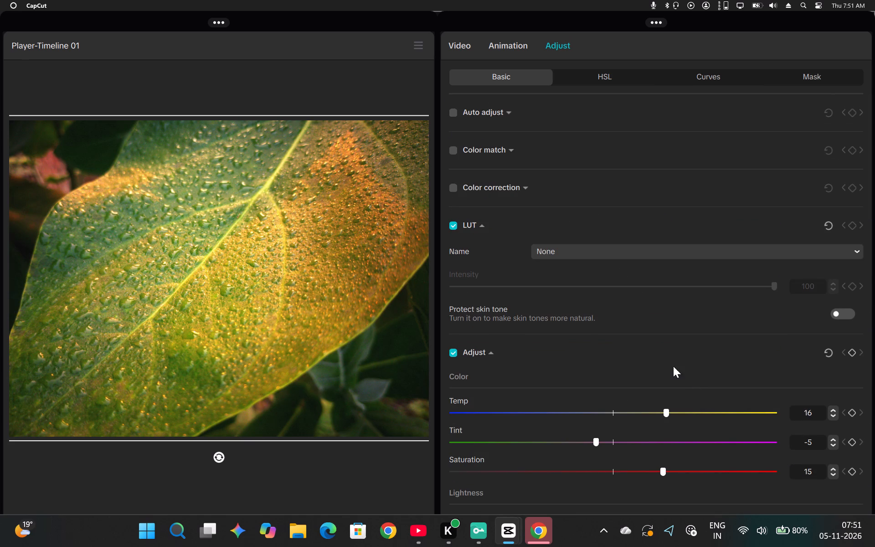
click(510, 150)
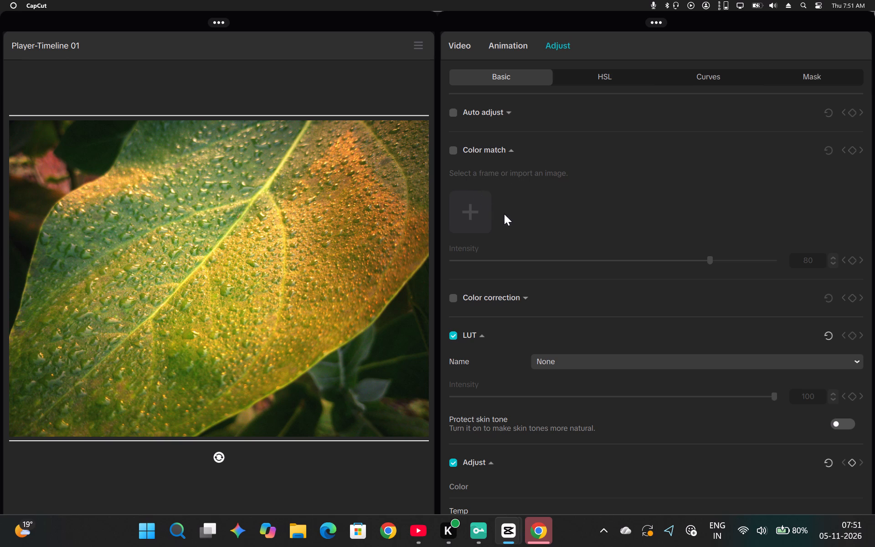
click(526, 296)
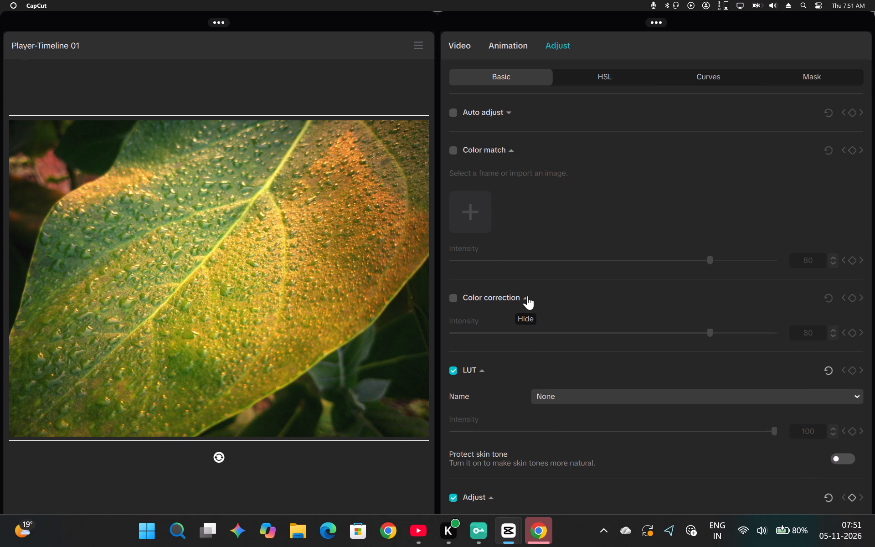
scroll(527, 295, up, 1)
scroll(527, 295, down, 11)
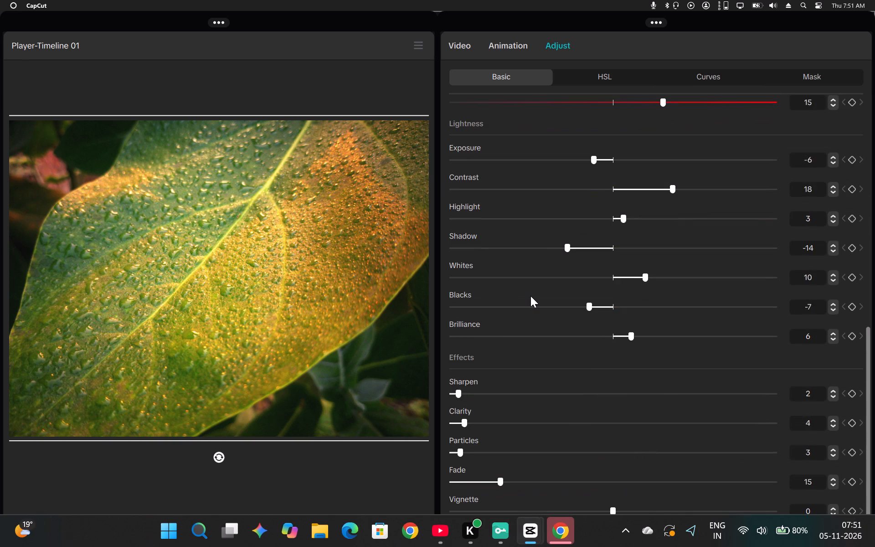
scroll(531, 294, down, 5)
scroll(531, 294, up, 6)
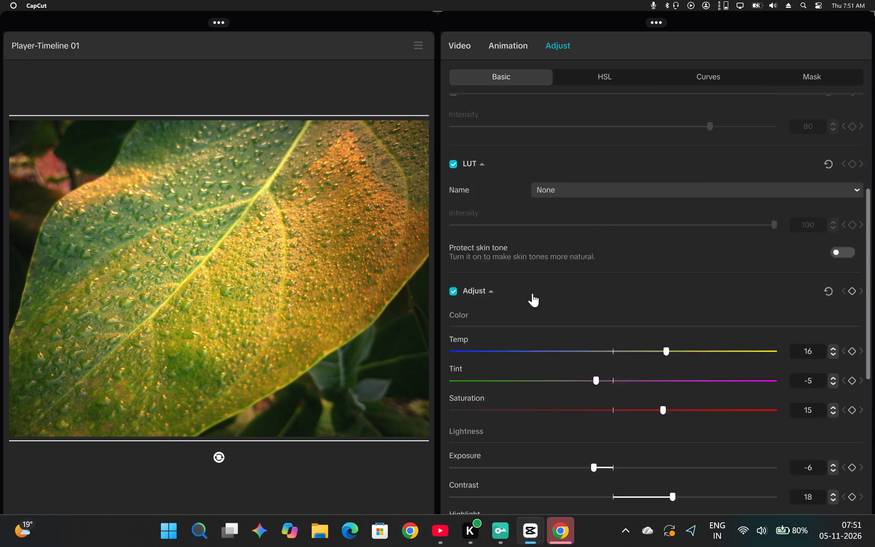
scroll(532, 293, up, 1)
Reshape the clip's Luma curve, shifting the black point slightly inward along the base and lowering the white point slightly.
click(709, 81)
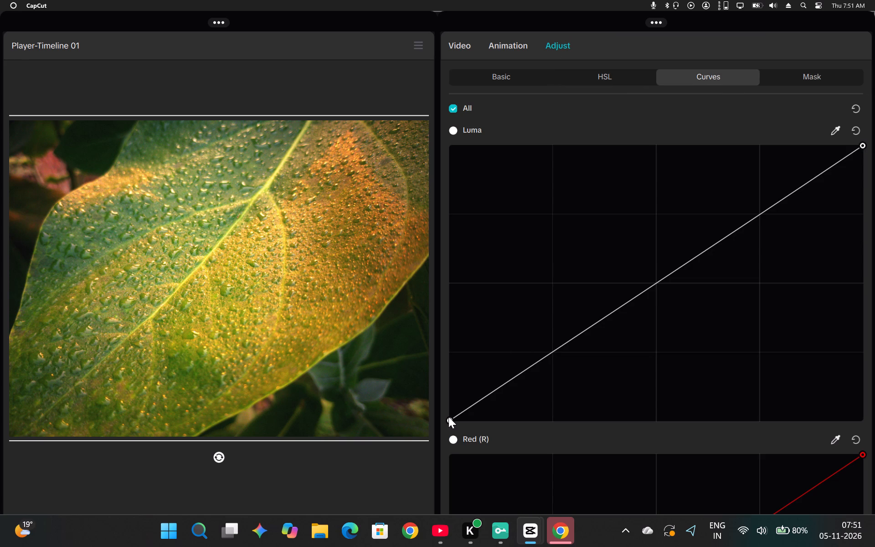
drag(448, 419, 463, 253)
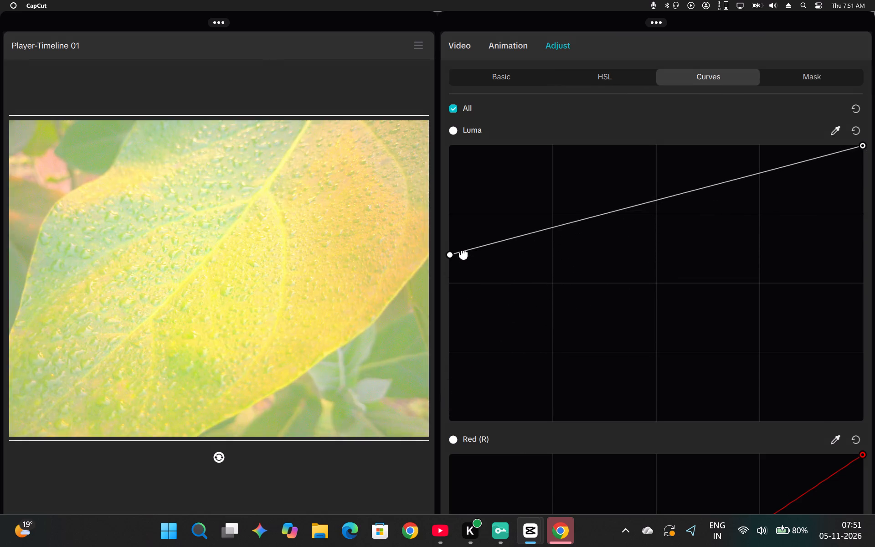
drag(463, 253, 527, 483)
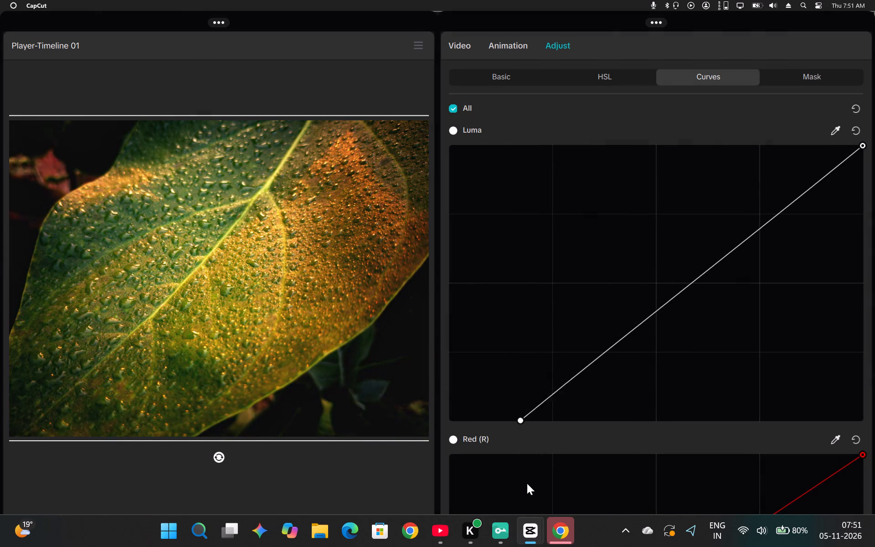
drag(527, 483, 498, 479)
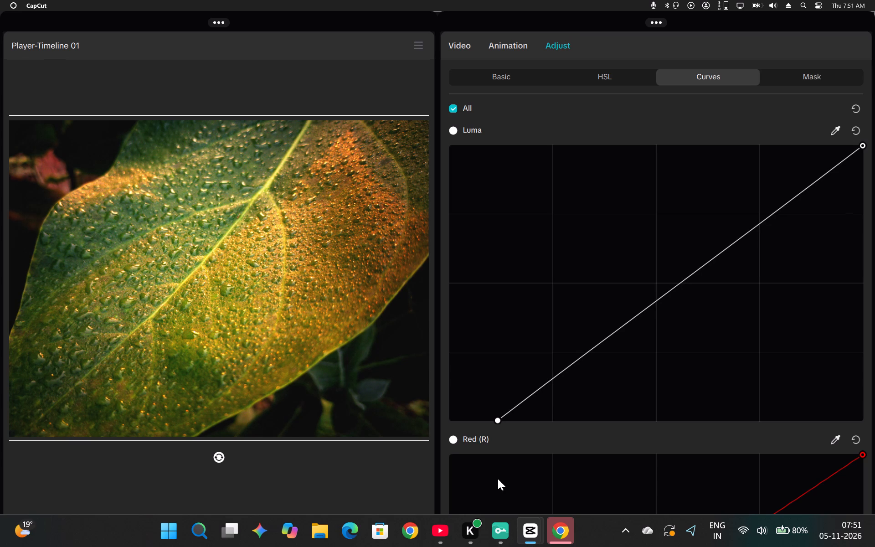
drag(498, 479, 469, 470)
drag(863, 148, 861, 186)
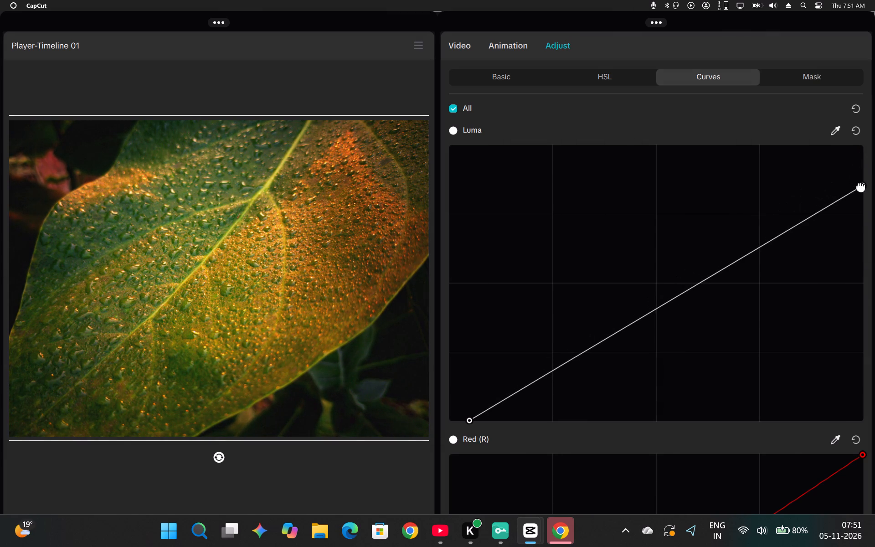
drag(861, 186, 770, 129)
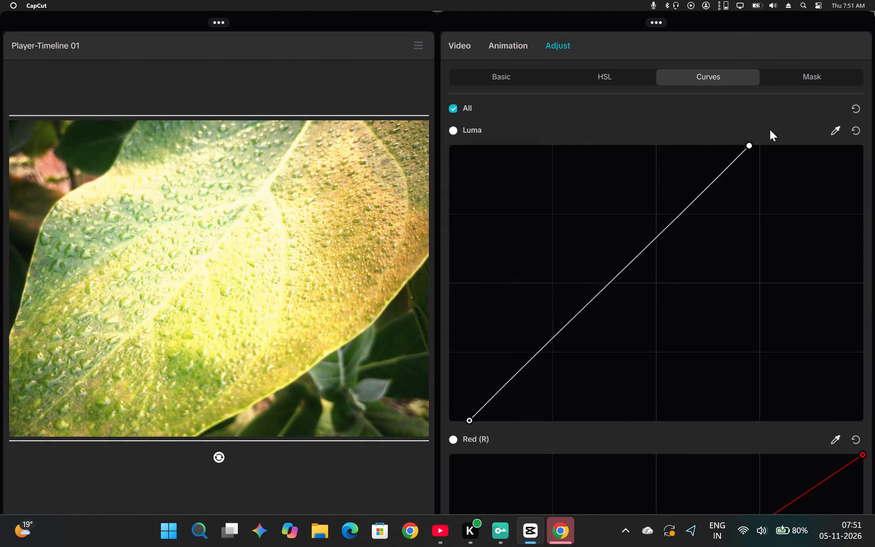
drag(770, 129, 874, 152)
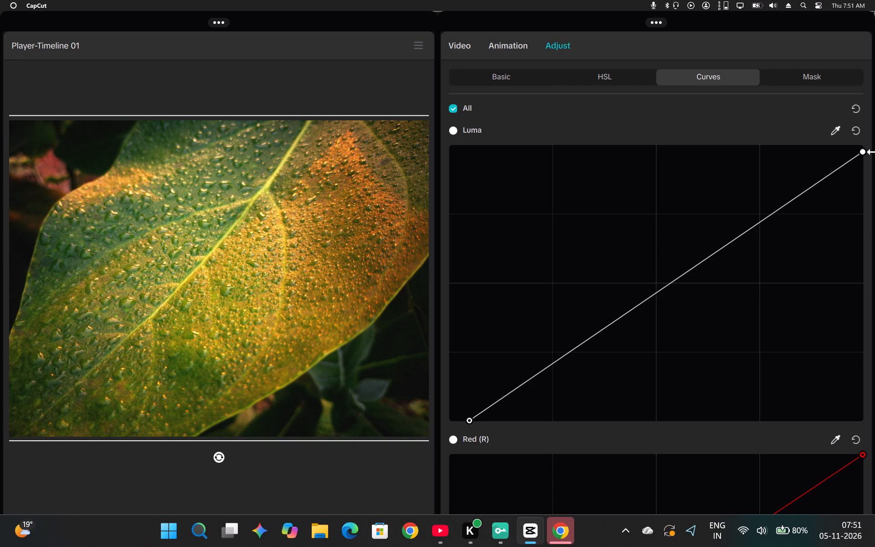
click(466, 414)
drag(469, 418, 460, 417)
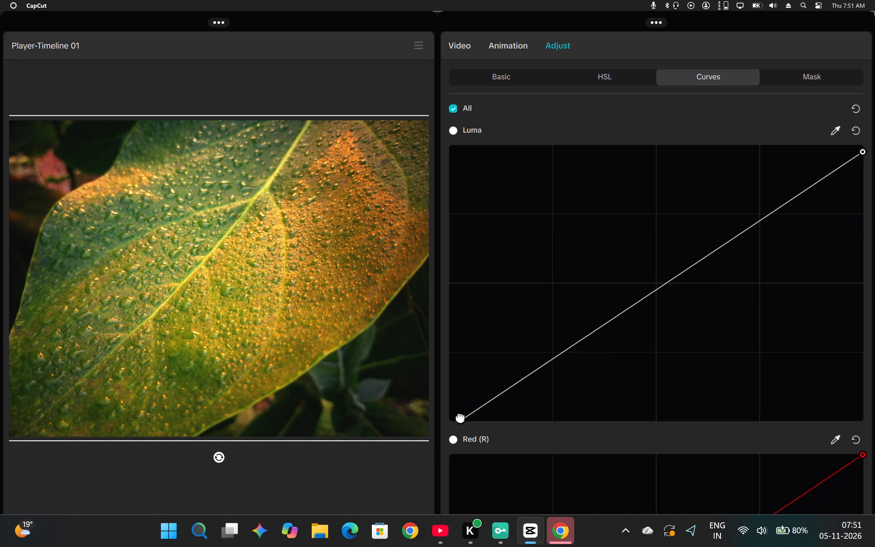
drag(460, 417, 461, 417)
Lower the upper endpoint of the clip's Red curve slightly to reduce red in the highlights.
scroll(528, 322, down, 6)
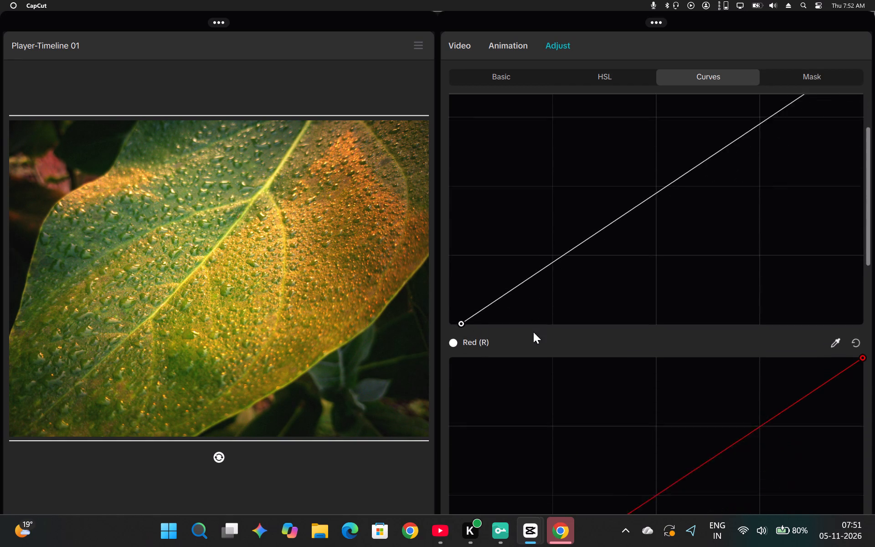
scroll(533, 332, down, 2)
drag(864, 191, 864, 195)
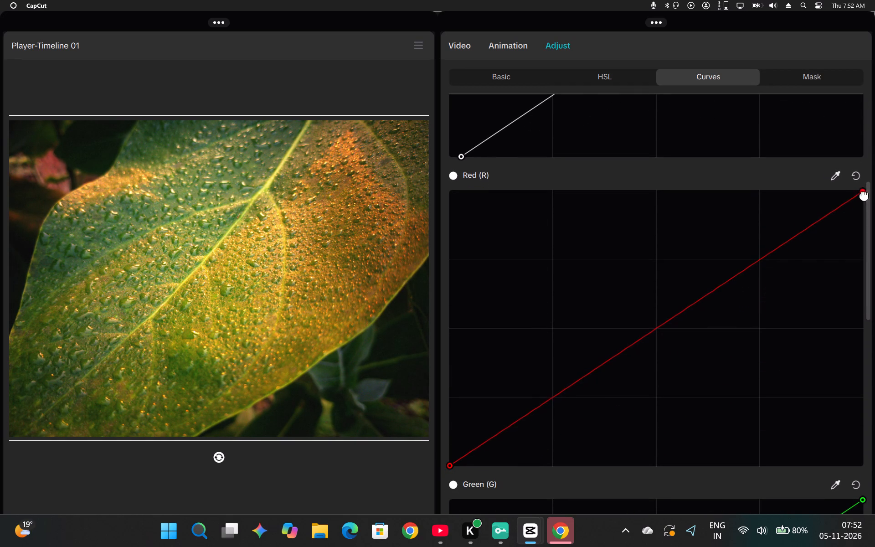
drag(864, 195, 866, 204)
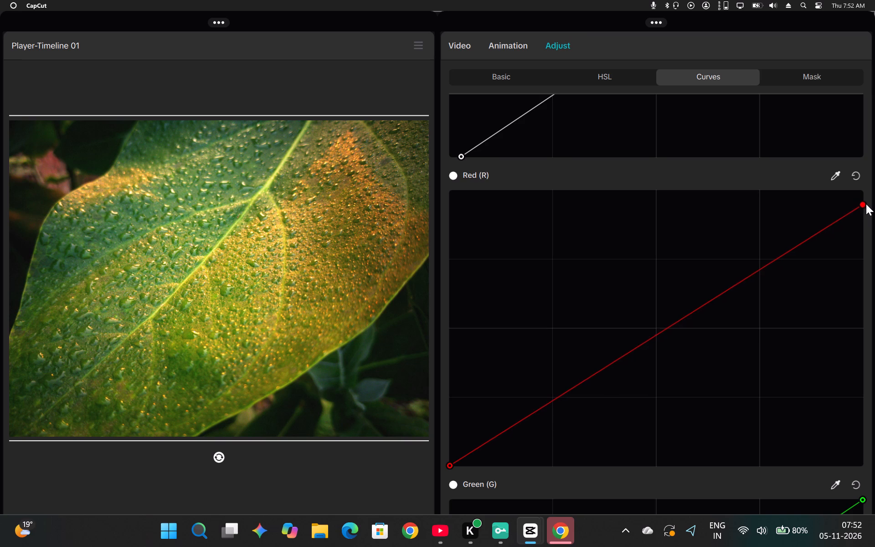
drag(866, 204, 866, 202)
Examine the clip's remaining Red, Green and Blue curves and the available mask options.
scroll(749, 198, down, 4)
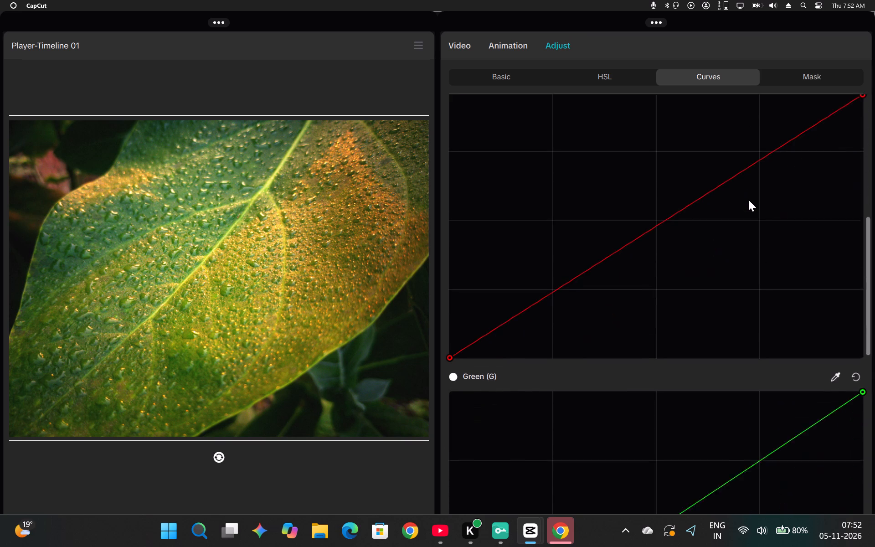
scroll(748, 200, down, 4)
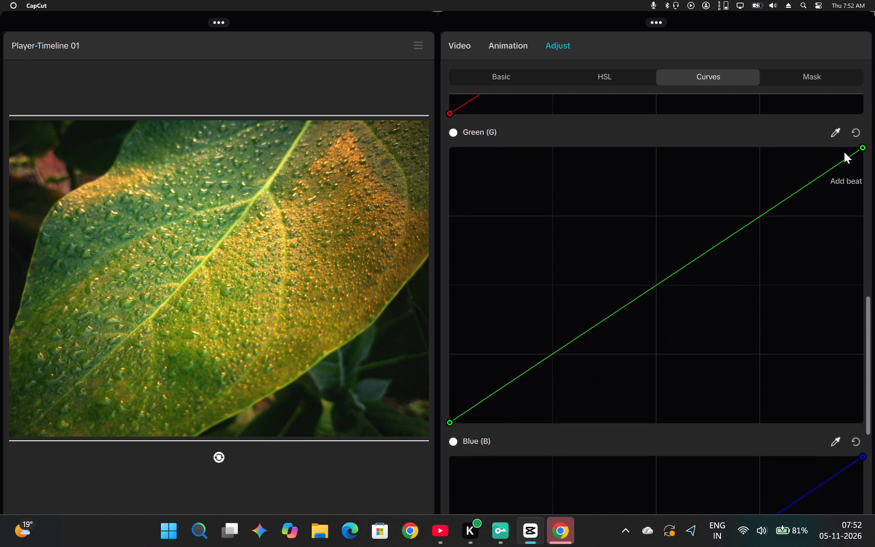
scroll(731, 214, down, 7)
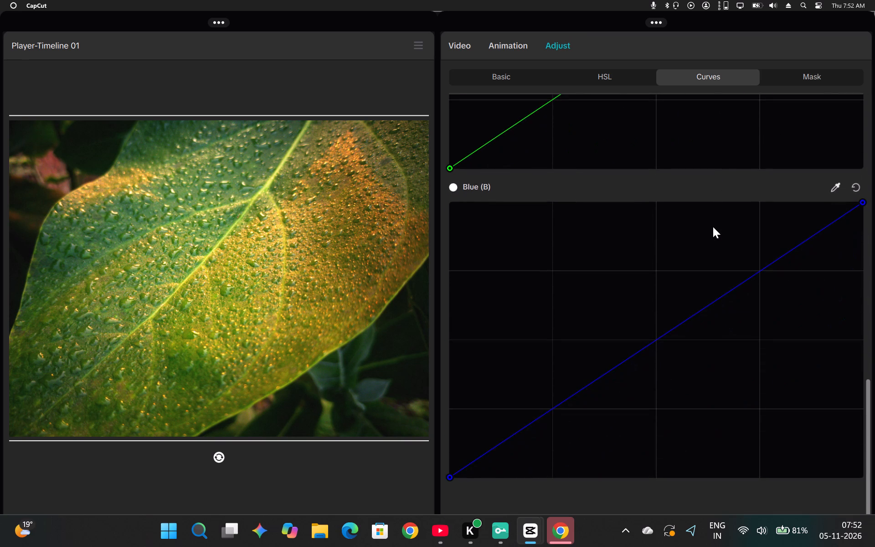
scroll(707, 225, up, 2)
scroll(707, 225, down, 1)
scroll(707, 225, up, 16)
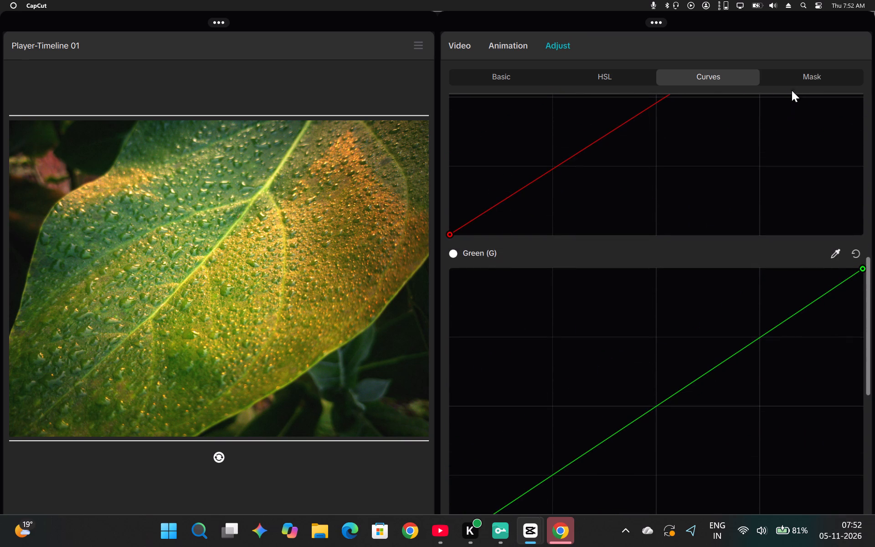
click(797, 74)
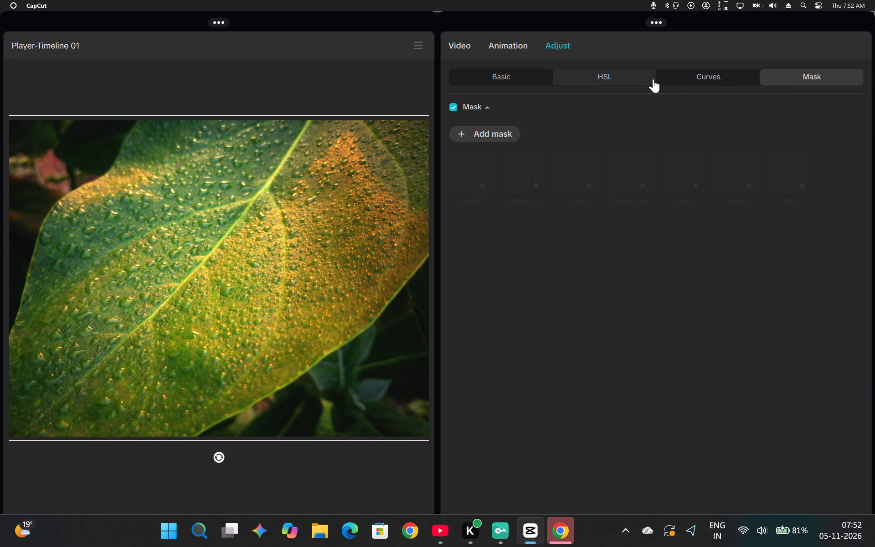
Set the Hue of the leaf clip's red range to 11 in the HSL adjustments.
click(605, 77)
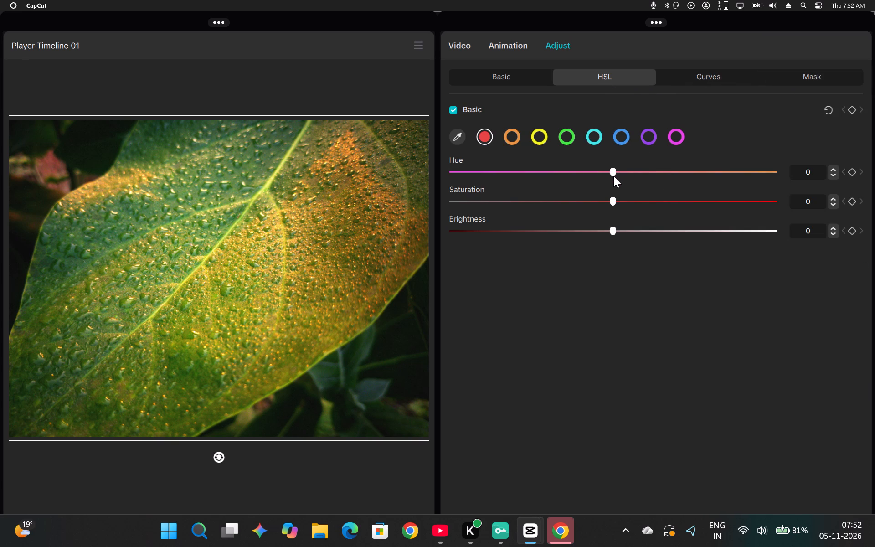
drag(613, 172, 666, 168)
drag(666, 168, 463, 173)
drag(463, 173, 635, 183)
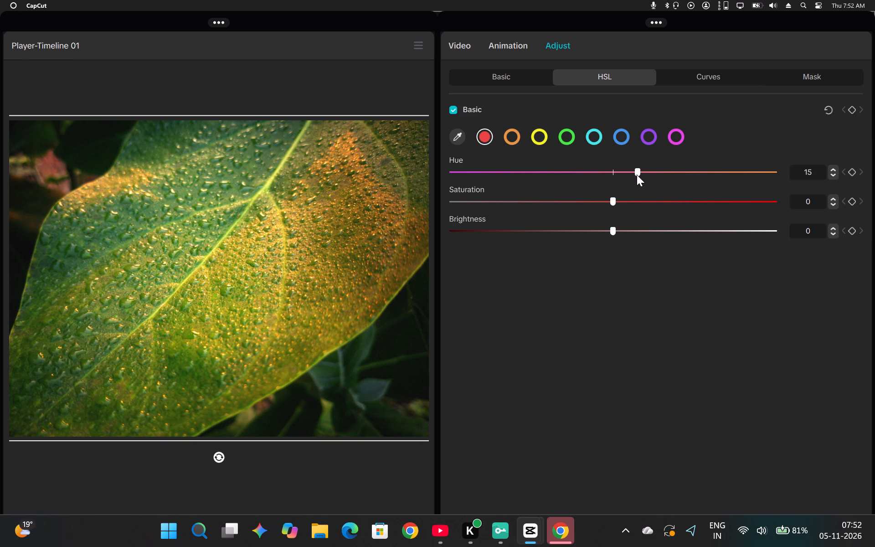
drag(637, 172, 649, 169)
drag(649, 169, 697, 181)
drag(697, 181, 647, 180)
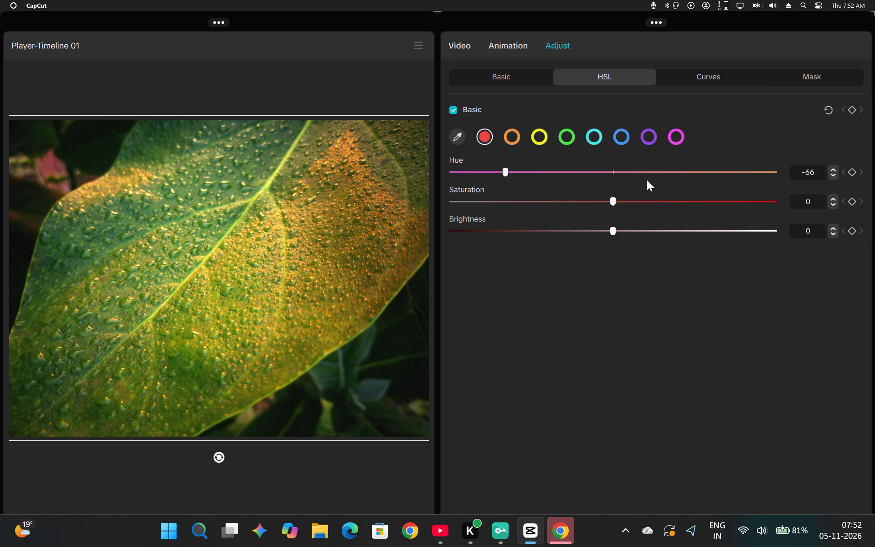
drag(647, 180, 629, 184)
Set the red range's Saturation to 8 and raise its Brightness slightly above neutral.
drag(612, 199, 639, 210)
drag(639, 210, 610, 218)
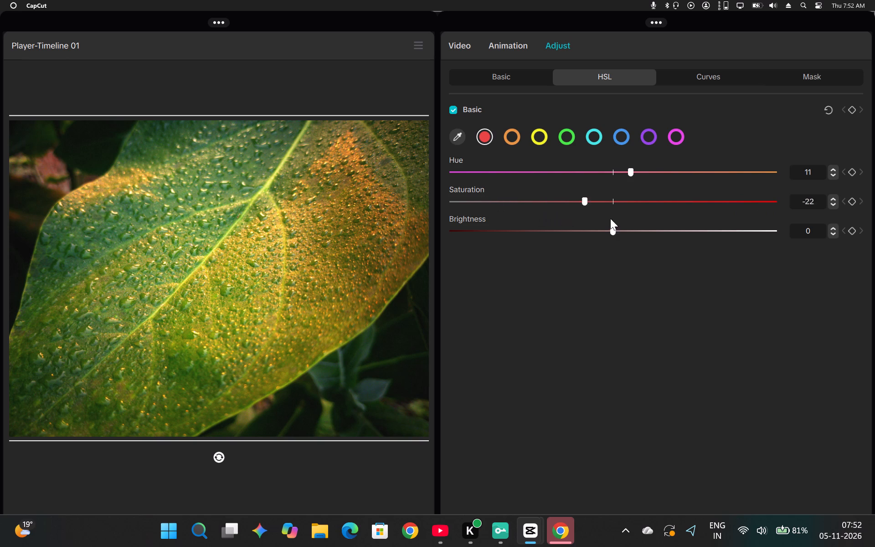
drag(610, 218, 624, 219)
drag(614, 231, 471, 227)
drag(474, 230, 637, 234)
drag(637, 234, 635, 236)
drag(635, 236, 629, 236)
Compare the picture with the HSL adjustments hidden and shown, and set the orange range's Hue to -7.
click(509, 139)
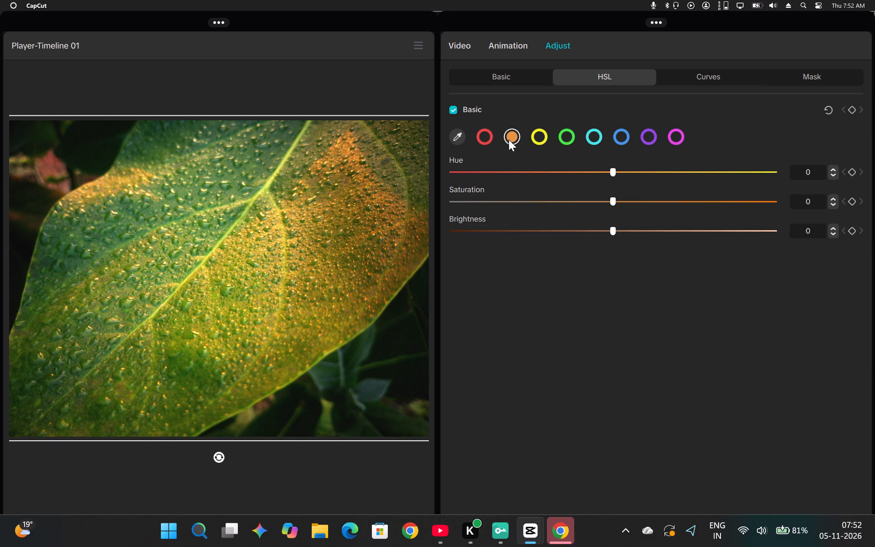
click(453, 112)
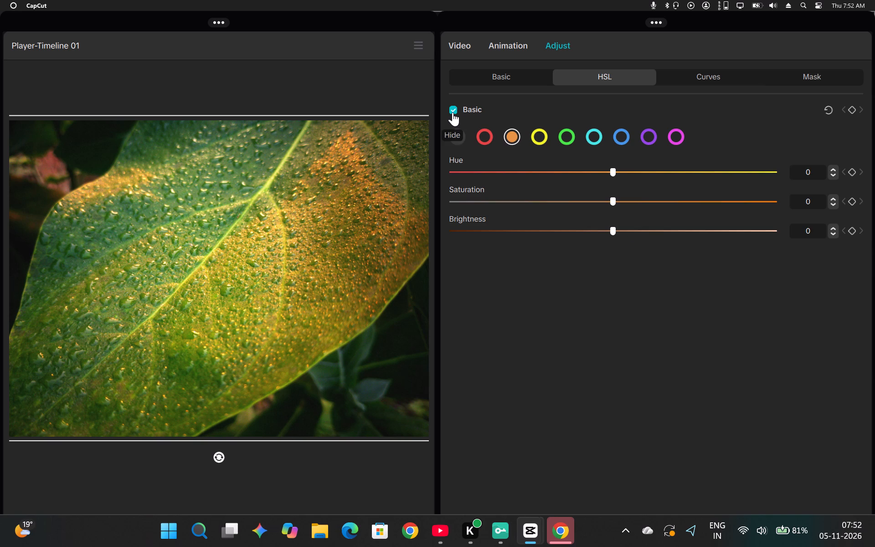
click(453, 112)
click(453, 112)
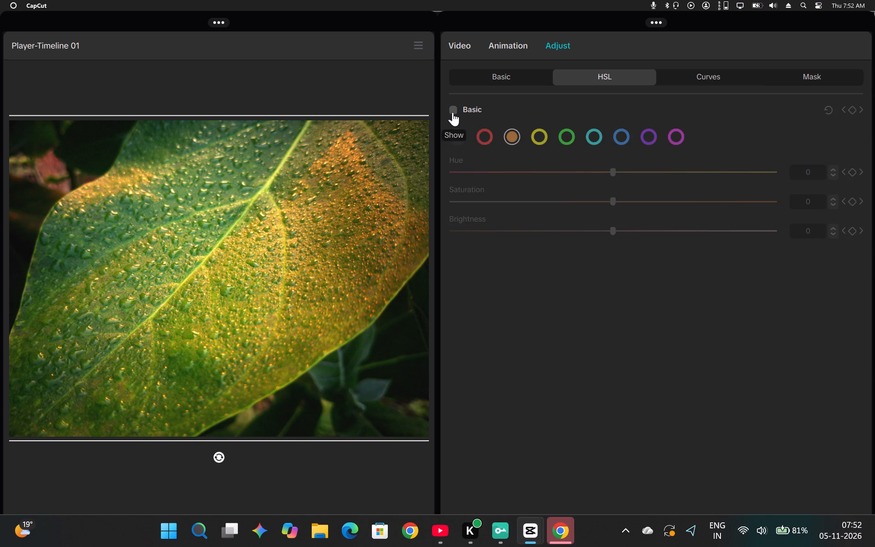
click(453, 112)
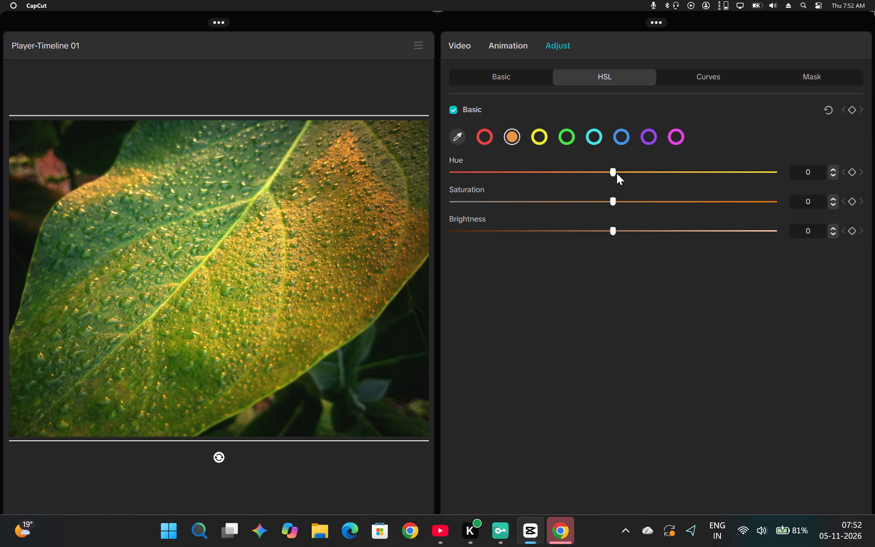
drag(614, 172, 619, 170)
drag(619, 170, 500, 169)
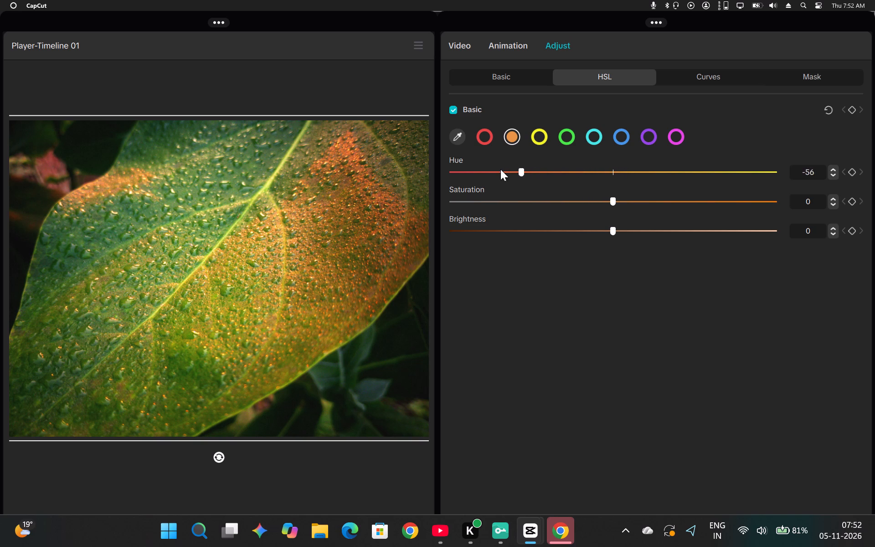
drag(500, 169, 594, 177)
drag(594, 177, 598, 178)
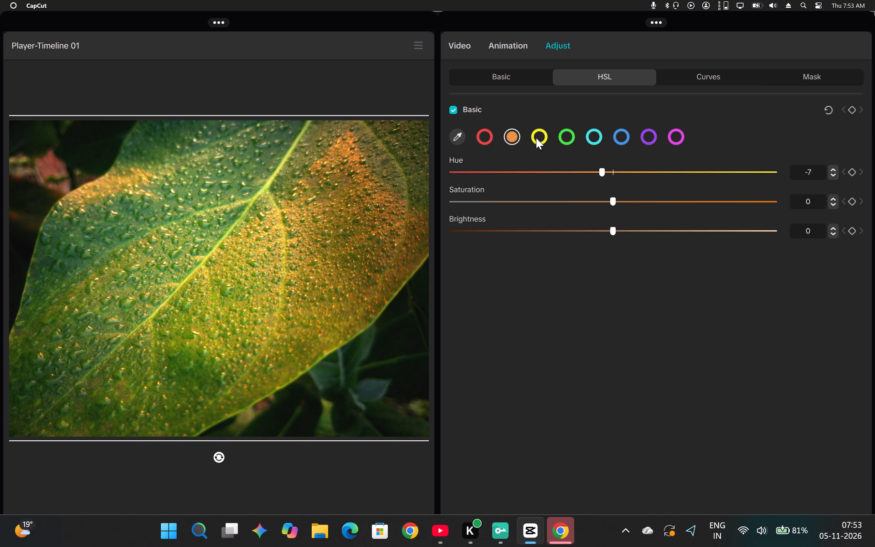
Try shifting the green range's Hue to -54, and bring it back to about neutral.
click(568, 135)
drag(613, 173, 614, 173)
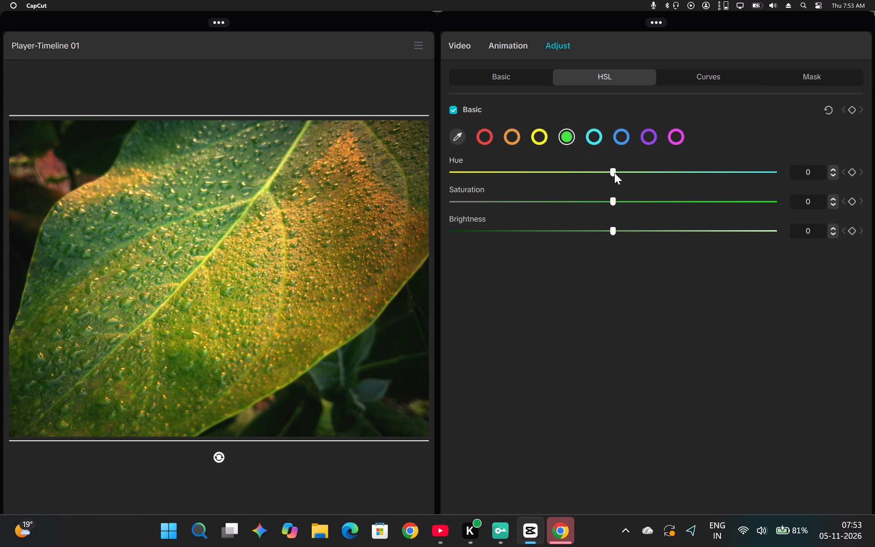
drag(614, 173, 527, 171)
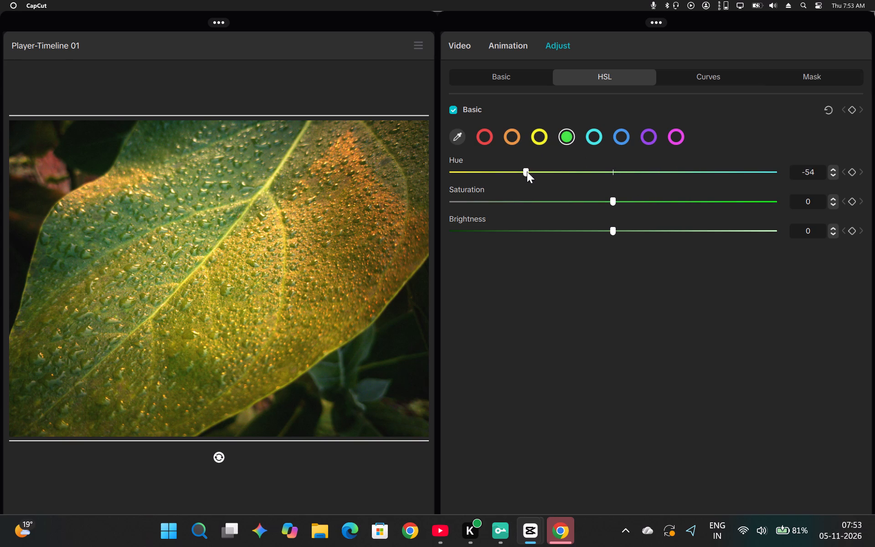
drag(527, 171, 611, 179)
Set the cyan range's Hue to -4.
click(595, 135)
drag(613, 170, 531, 182)
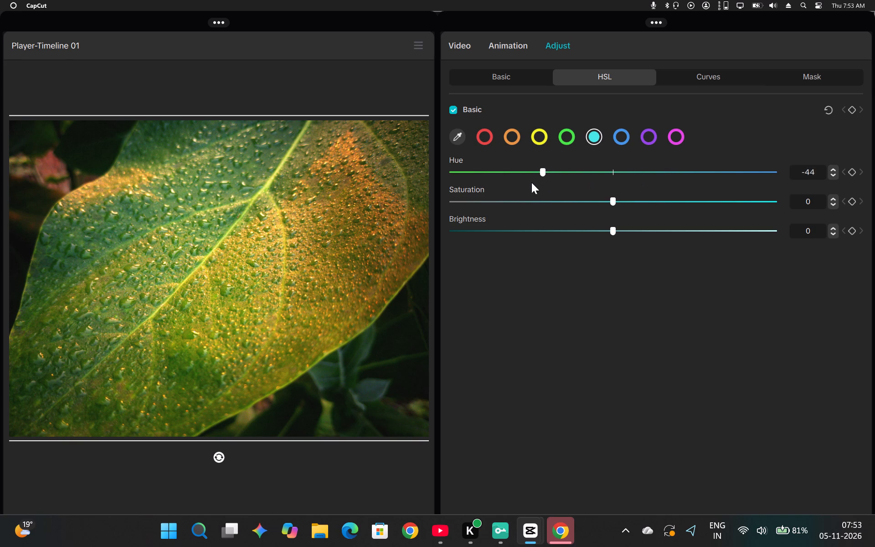
drag(531, 182, 590, 179)
drag(590, 179, 602, 177)
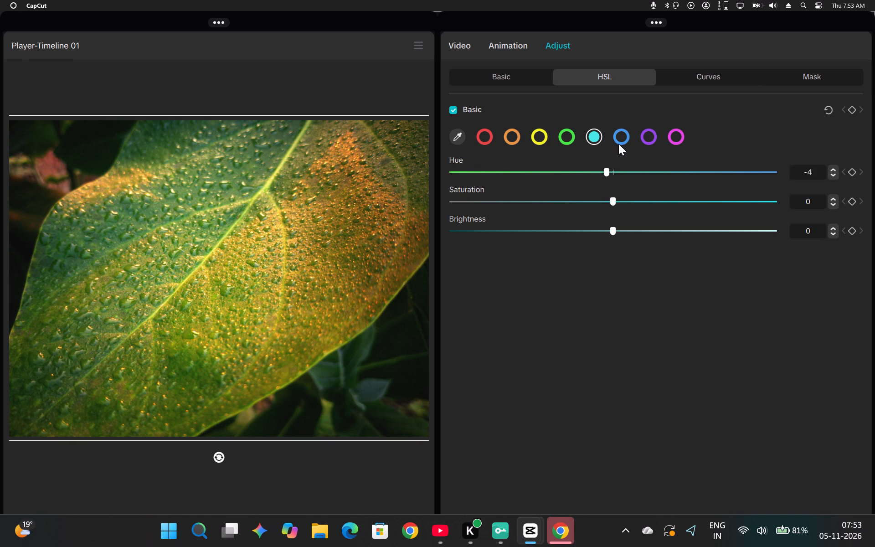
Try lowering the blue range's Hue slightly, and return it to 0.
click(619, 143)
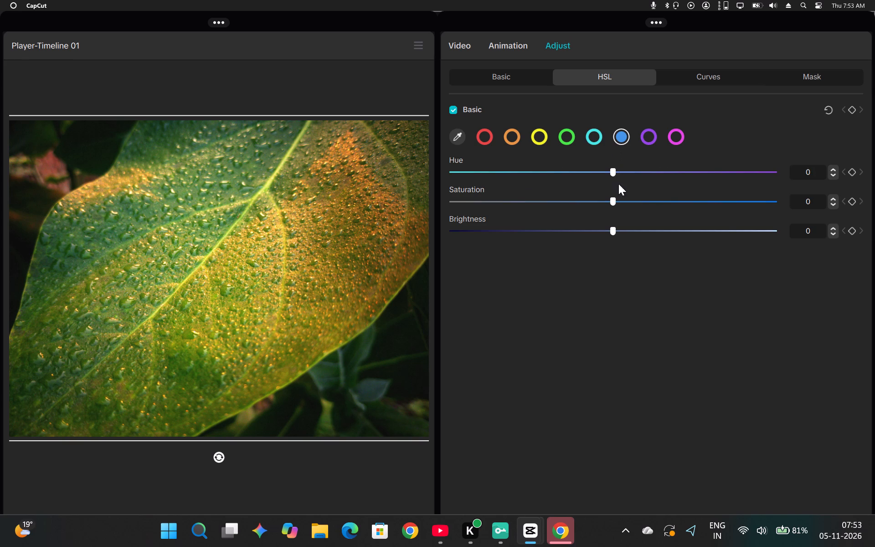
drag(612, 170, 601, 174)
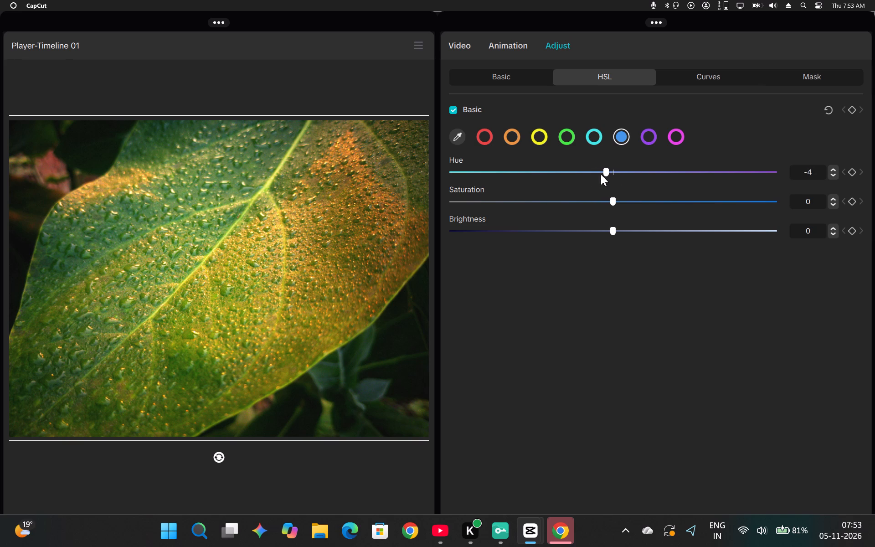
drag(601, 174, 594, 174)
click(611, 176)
Review the clip's Curves, Mask and Basic adjustment settings, including the LUT, colour and lightness values.
click(705, 81)
click(794, 66)
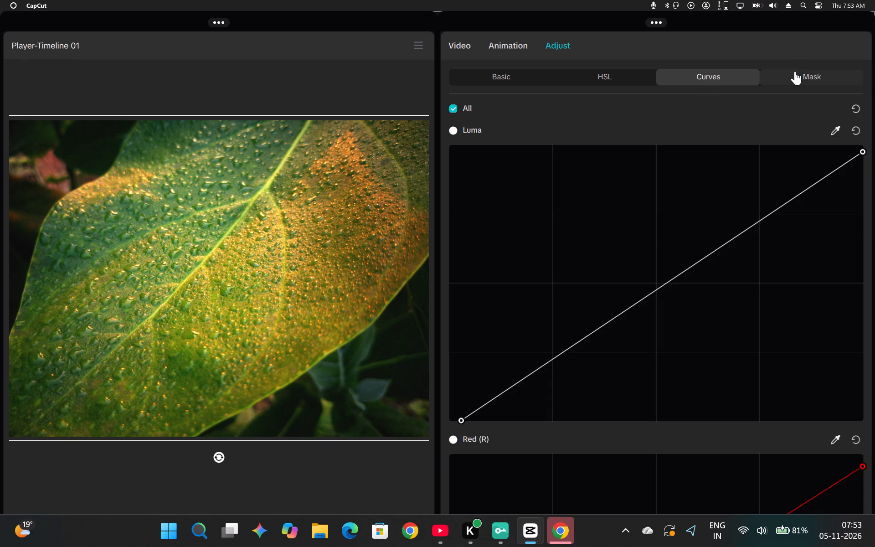
click(795, 71)
click(499, 80)
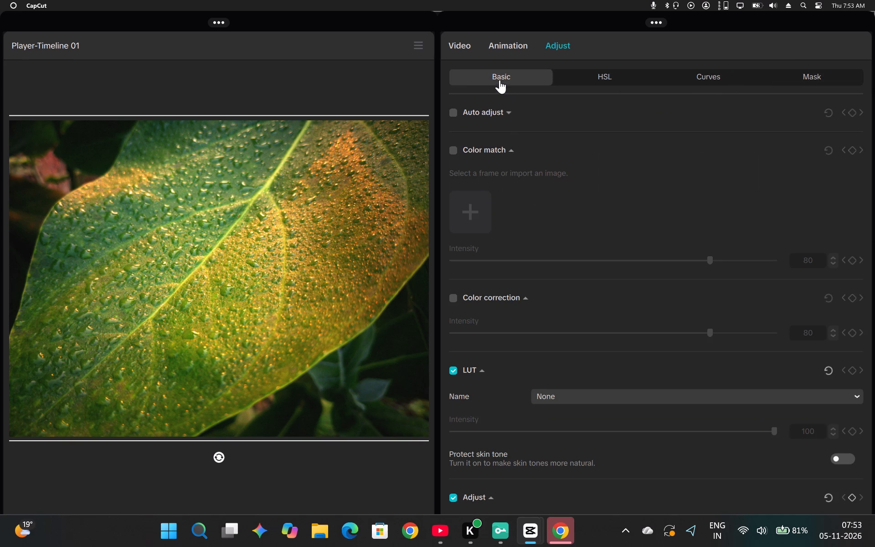
scroll(511, 199, down, 1)
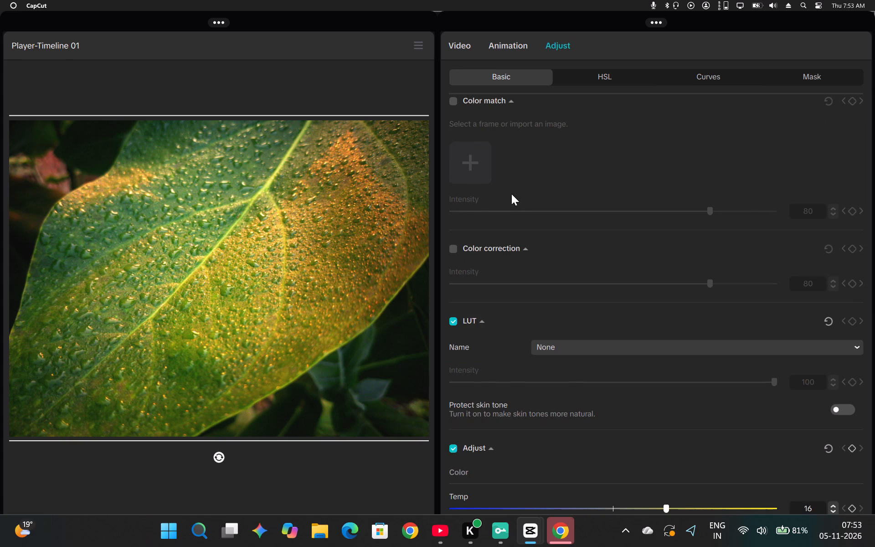
scroll(511, 194, down, 1)
scroll(511, 194, up, 4)
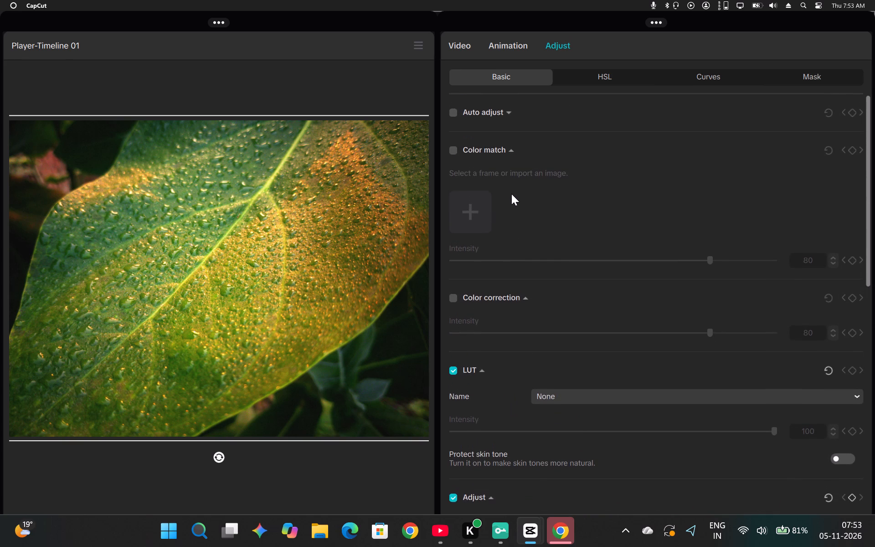
scroll(511, 194, down, 17)
scroll(513, 192, down, 5)
scroll(513, 193, up, 16)
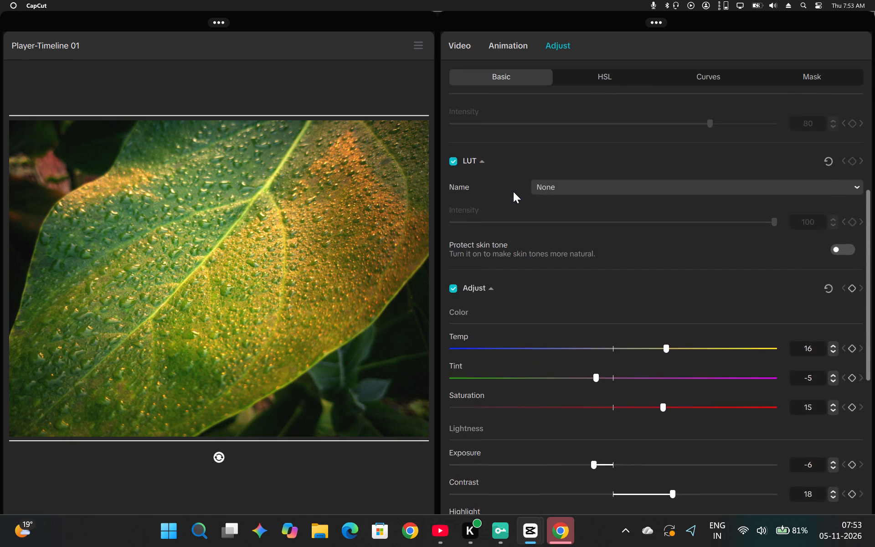
scroll(513, 191, up, 3)
Inspect the clip's basic Video properties, expanding and collapsing the Relight options.
click(453, 45)
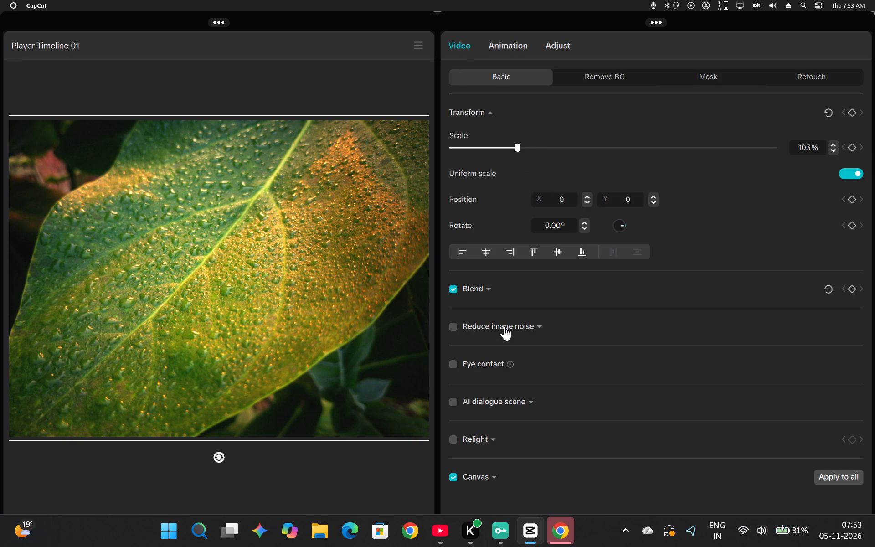
click(492, 439)
scroll(503, 435, down, 2)
click(489, 387)
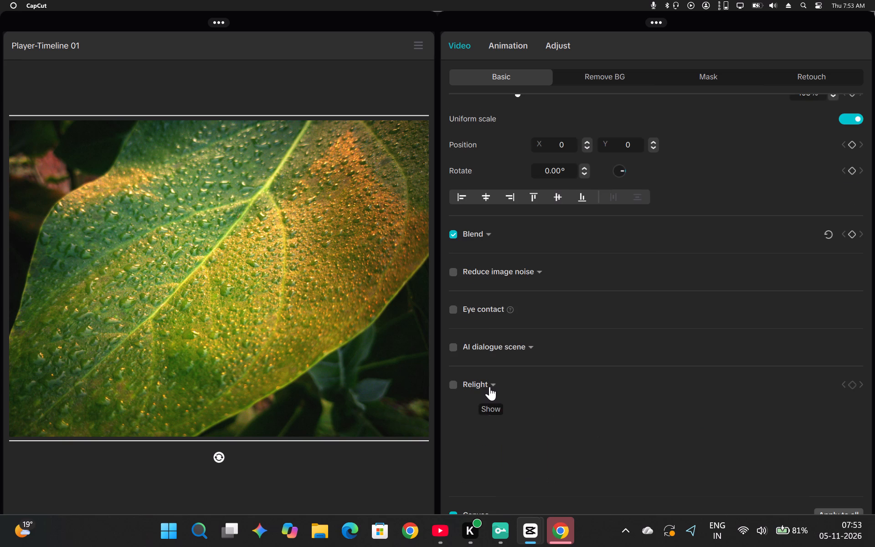
scroll(499, 372, up, 5)
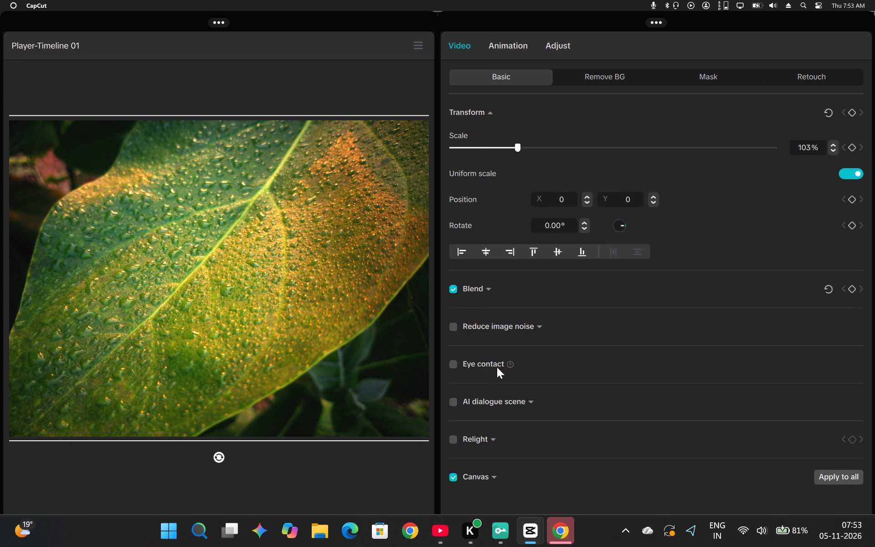
Dock the floating player and clip properties back into the main editing window, and widen the player by narrowing the adjustment library.
click(343, 273)
click(305, 21)
click(186, 20)
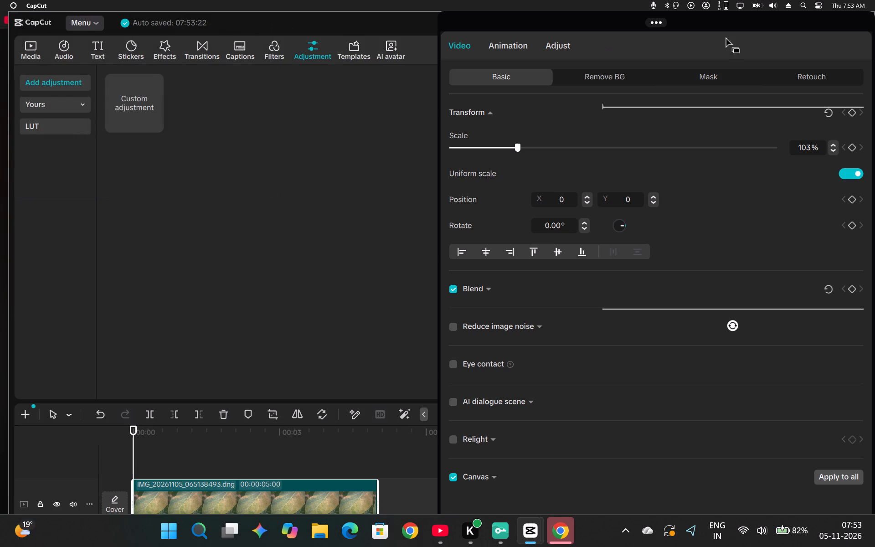
click(615, 21)
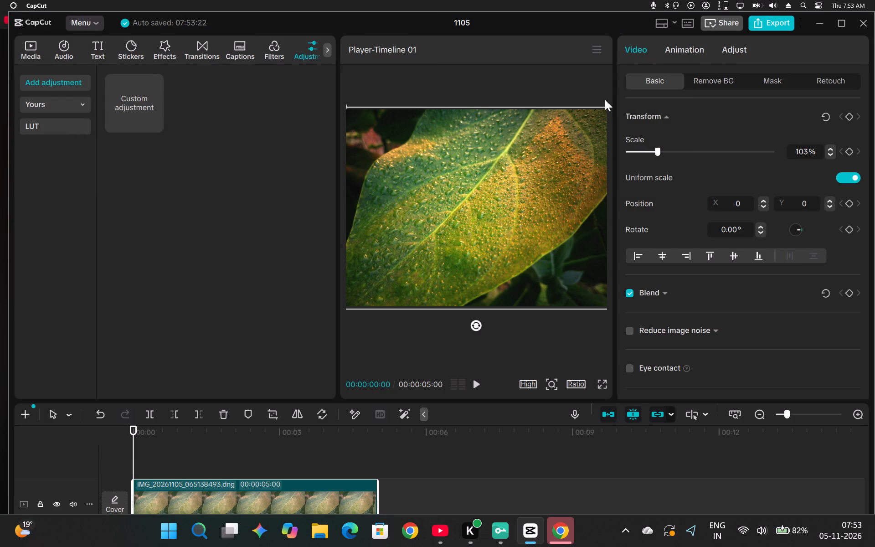
drag(338, 186, 275, 189)
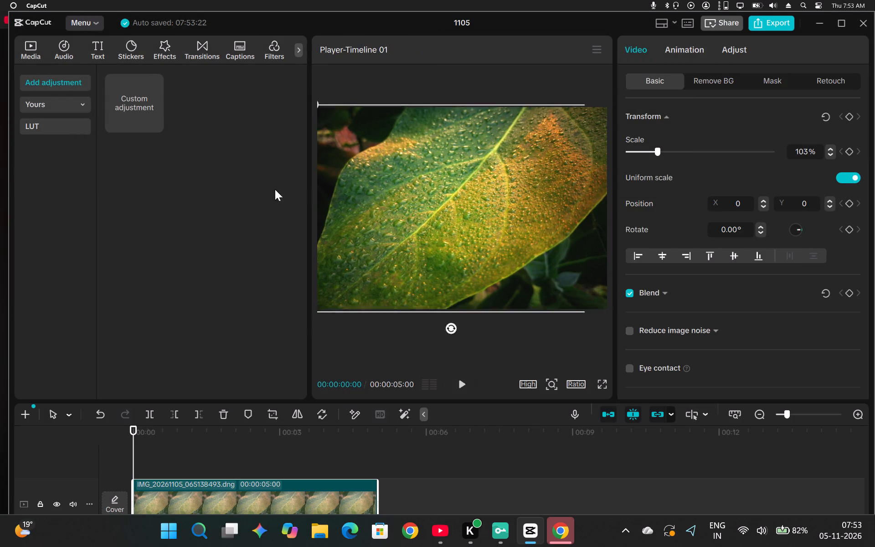
drag(275, 189, 214, 188)
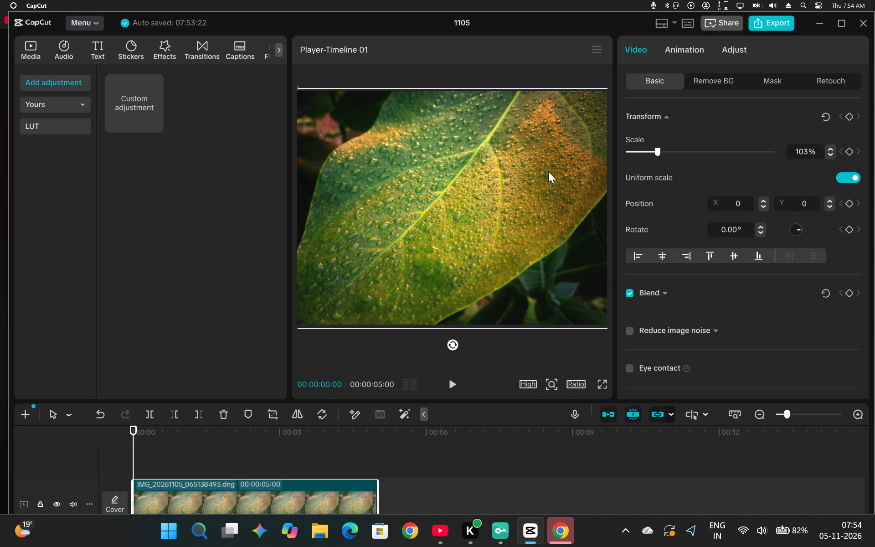
scroll(508, 398, down, 2)
Browse the trending In animations available for the leaf clip.
click(697, 50)
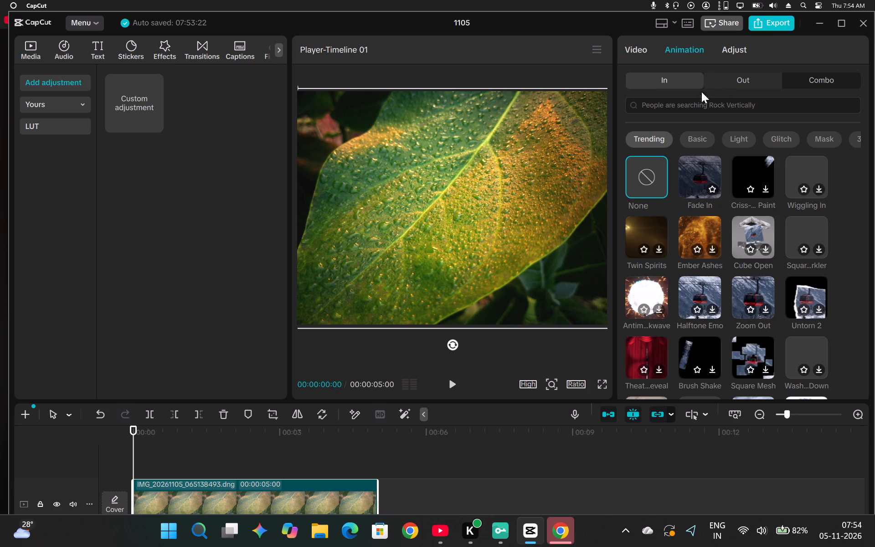
scroll(700, 191, down, 1)
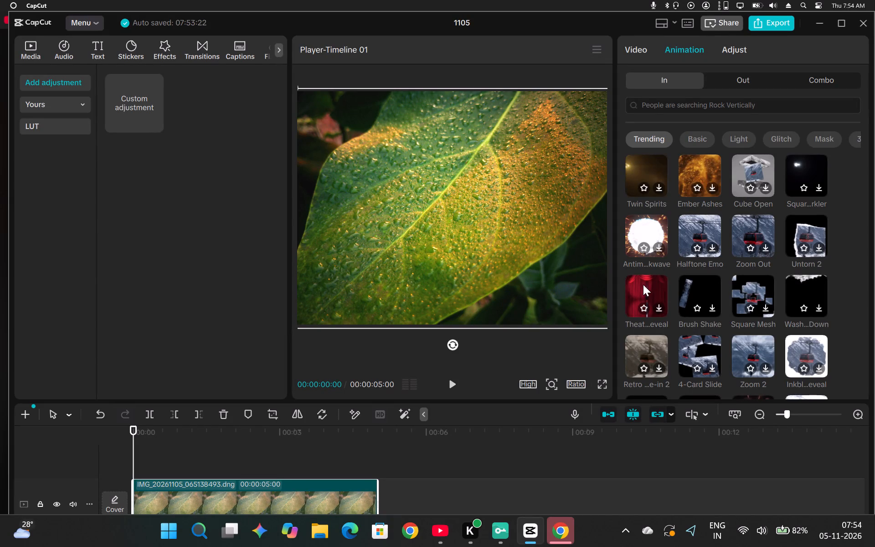
scroll(769, 284, down, 4)
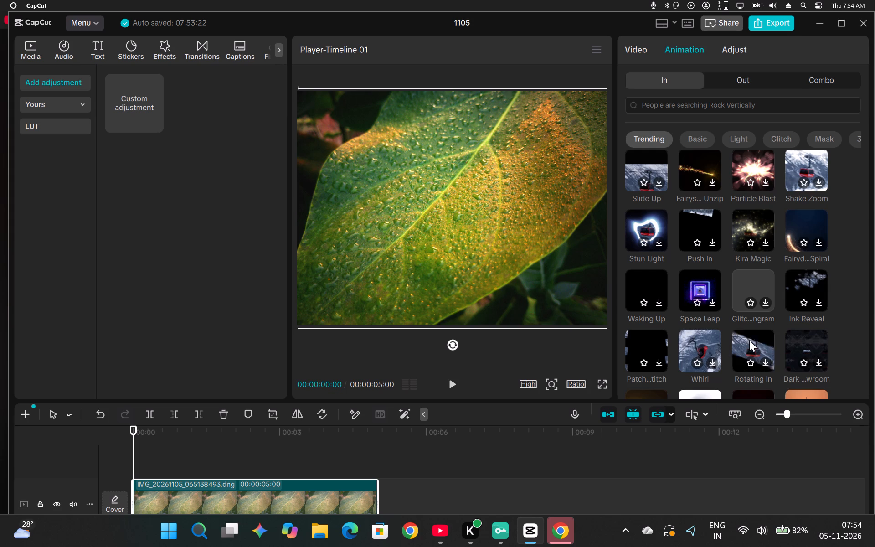
scroll(688, 143, down, 4)
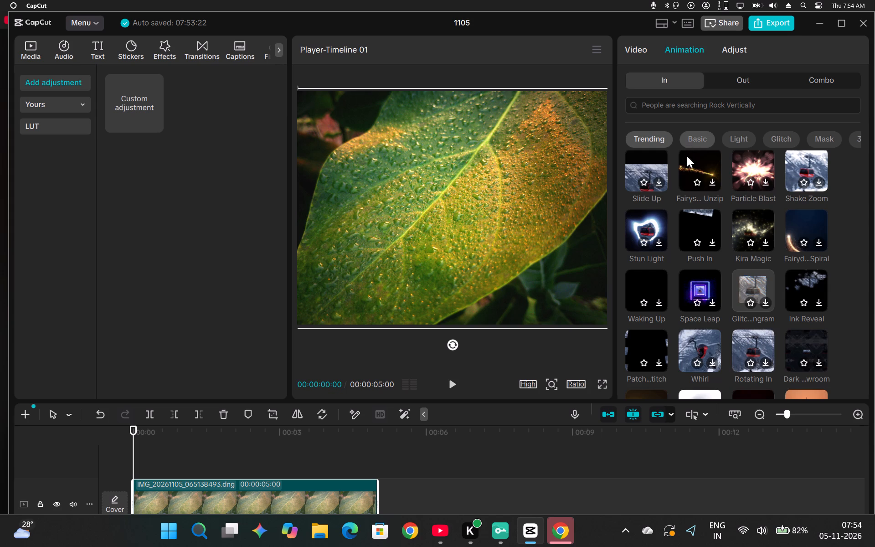
scroll(687, 156, down, 3)
scroll(706, 240, down, 4)
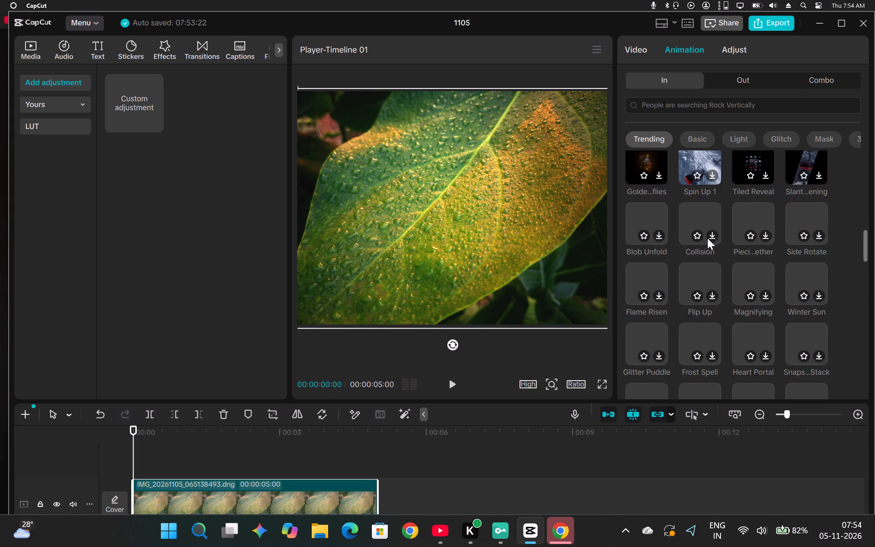
scroll(708, 235, down, 3)
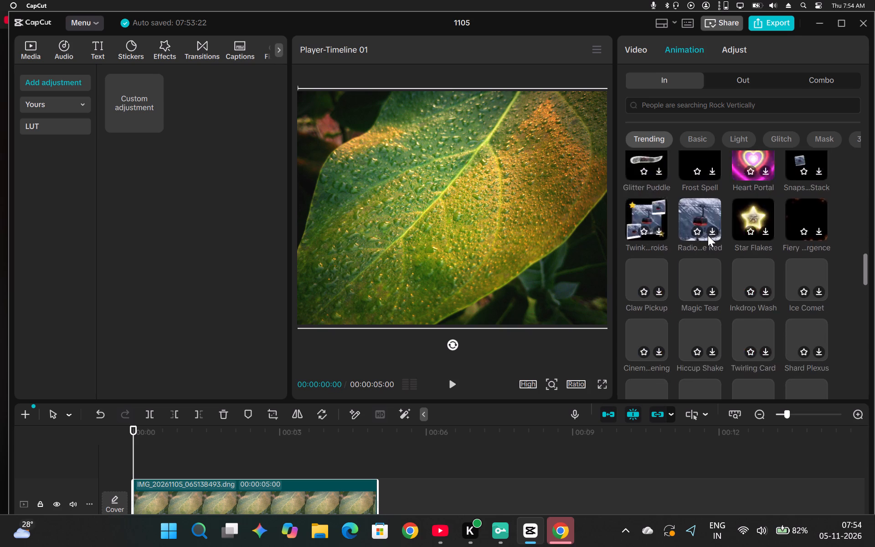
scroll(708, 235, down, 1)
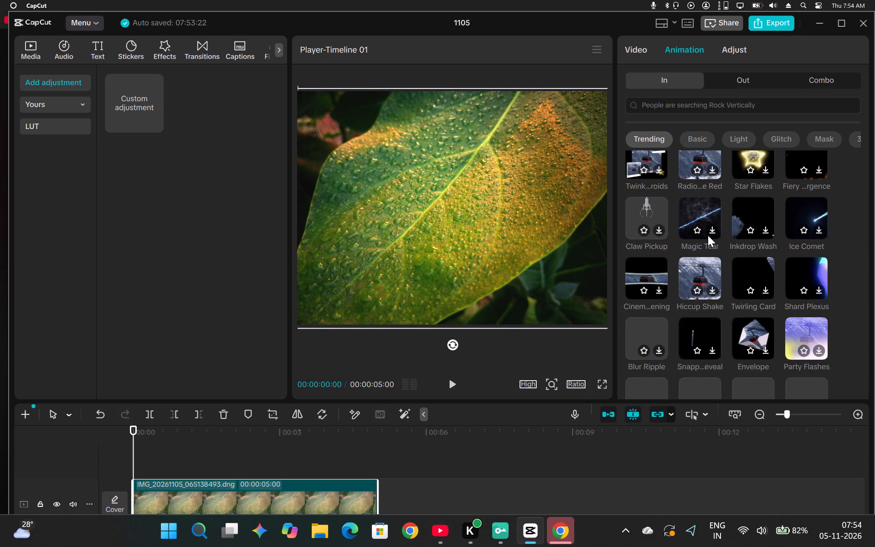
scroll(708, 235, down, 5)
scroll(708, 235, up, 8)
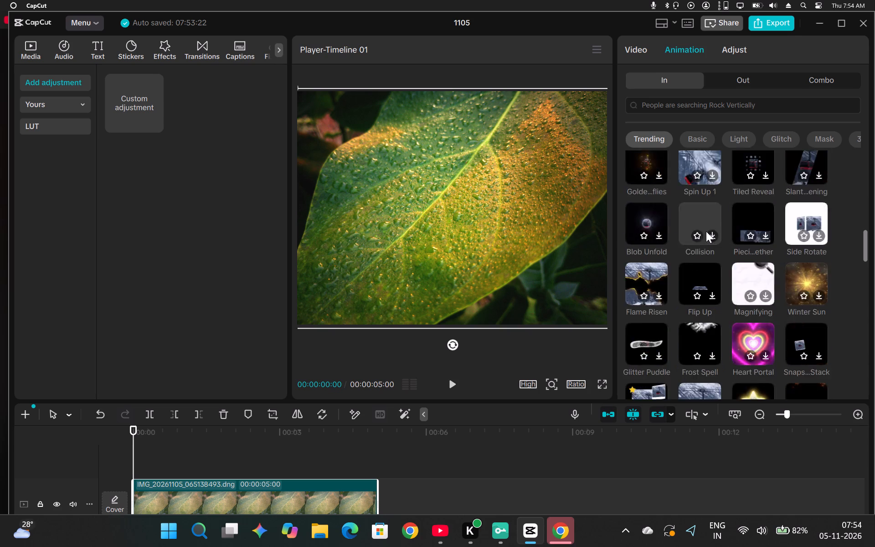
scroll(706, 231, up, 2)
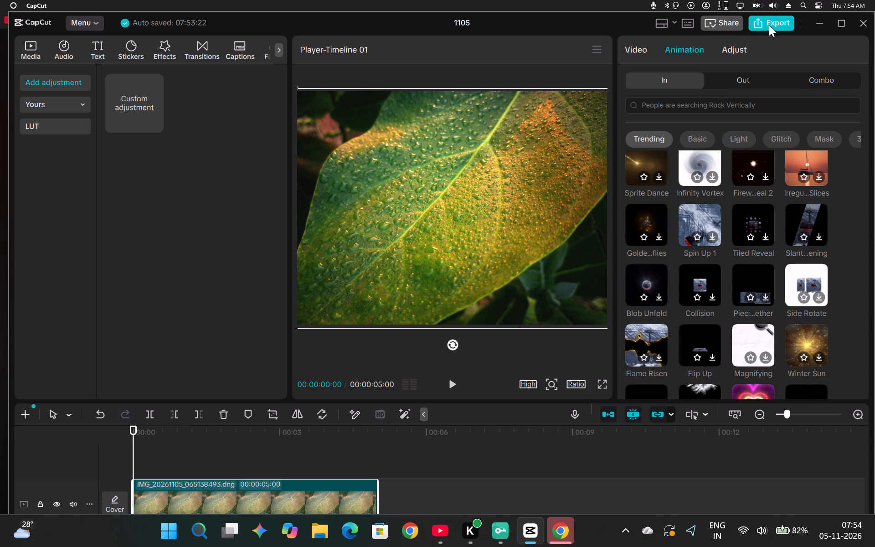
Open the export settings for project 1105 and set the video resolution to 2K.
click(760, 23)
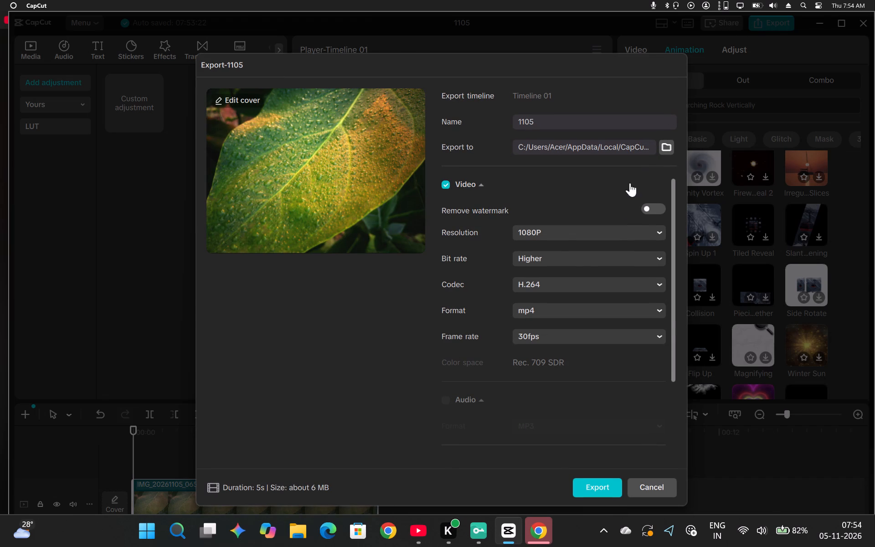
click(560, 231)
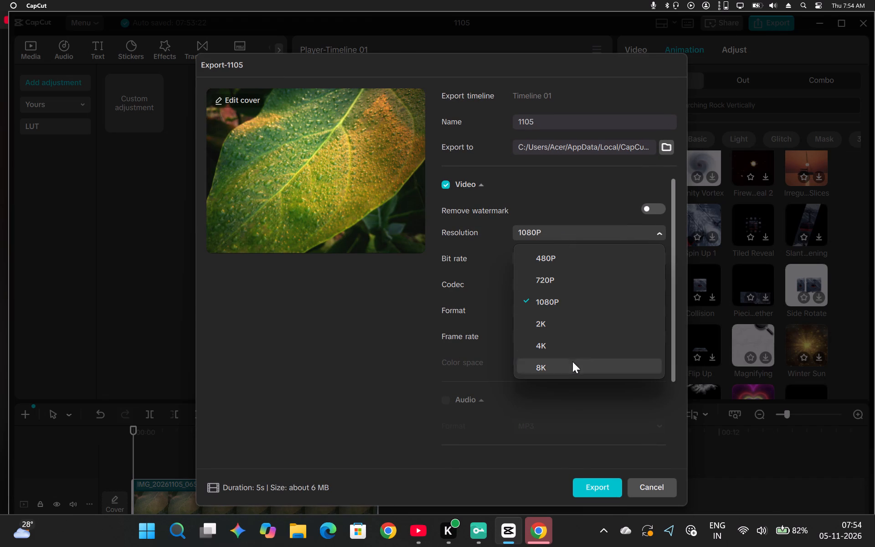
click(545, 320)
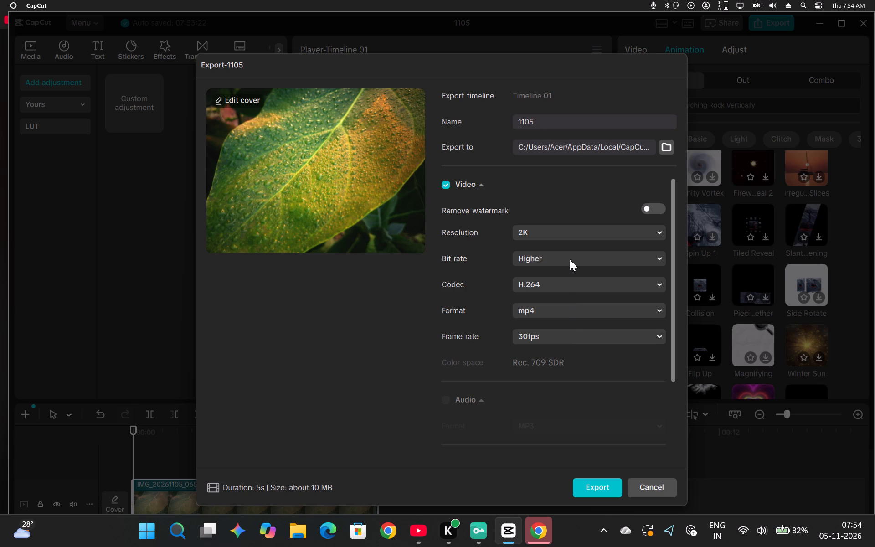
Check the bit rate, codec, format and frame rate choices for the export, plus the audio, GIF and copyright options.
click(570, 258)
click(570, 258)
click(566, 284)
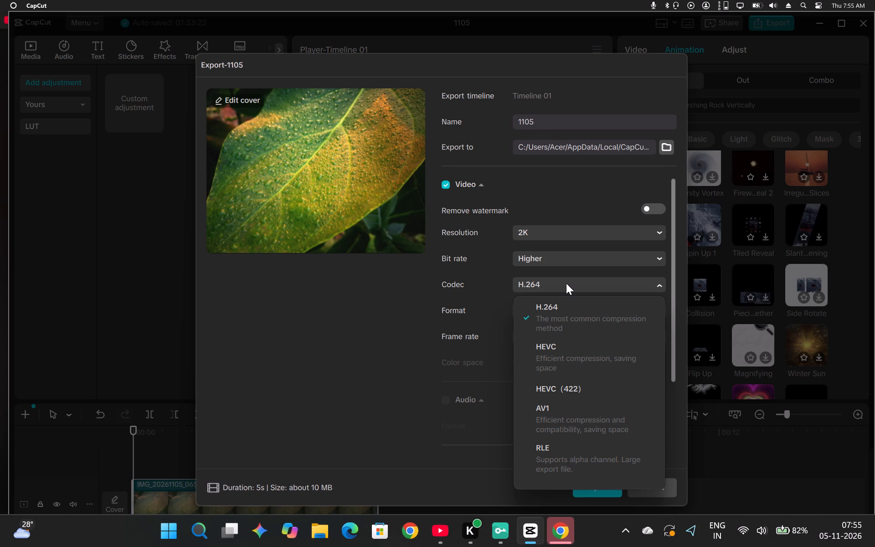
click(566, 283)
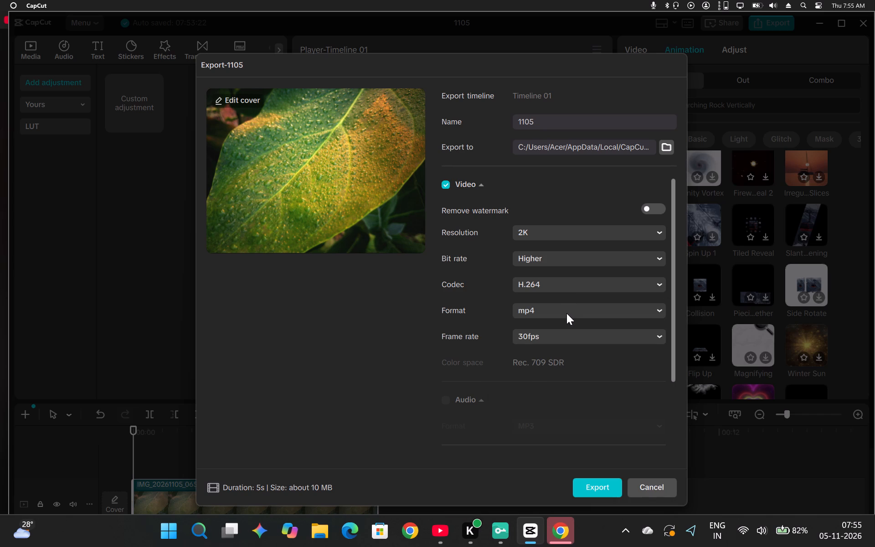
click(566, 313)
click(564, 313)
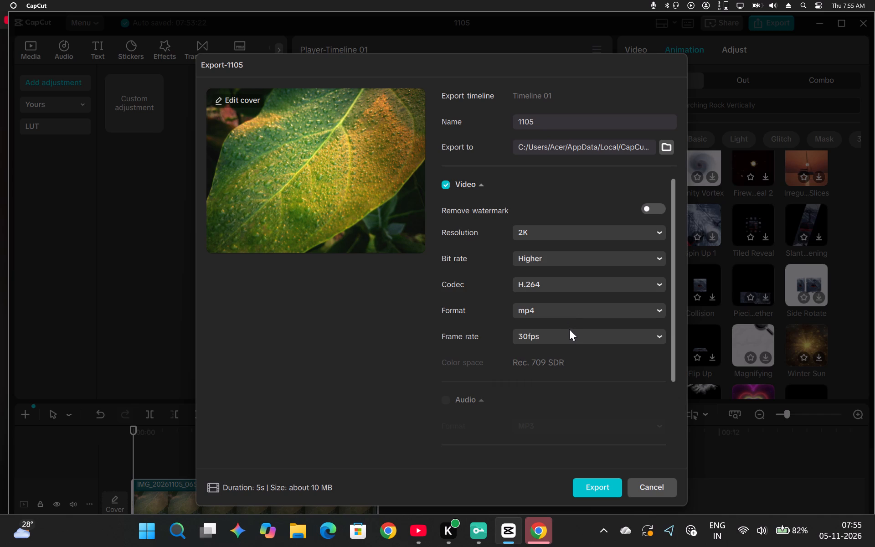
click(570, 333)
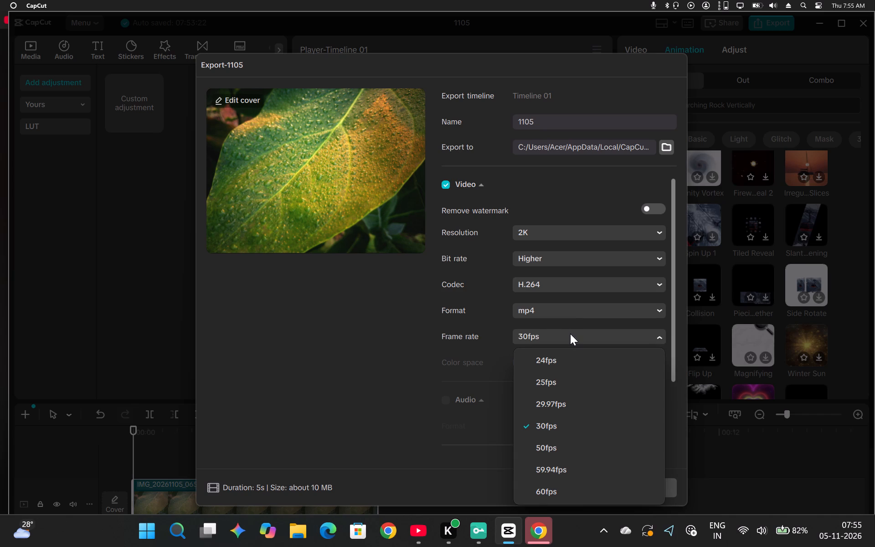
click(570, 334)
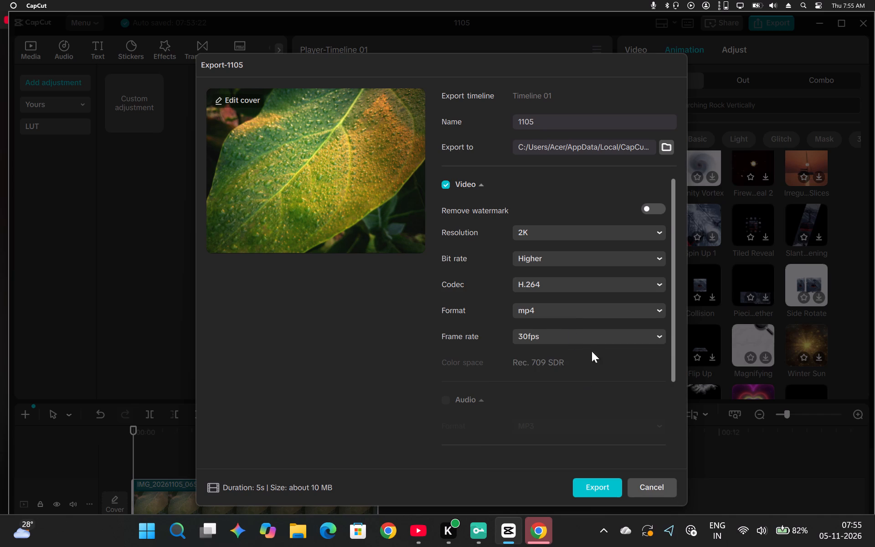
scroll(558, 263, down, 6)
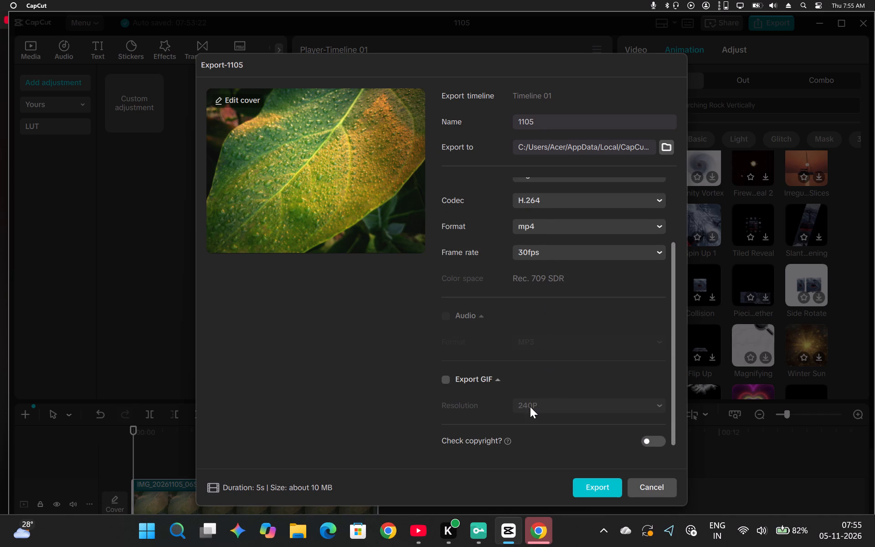
Export project 1105 as a video with the current export settings.
click(590, 404)
click(601, 403)
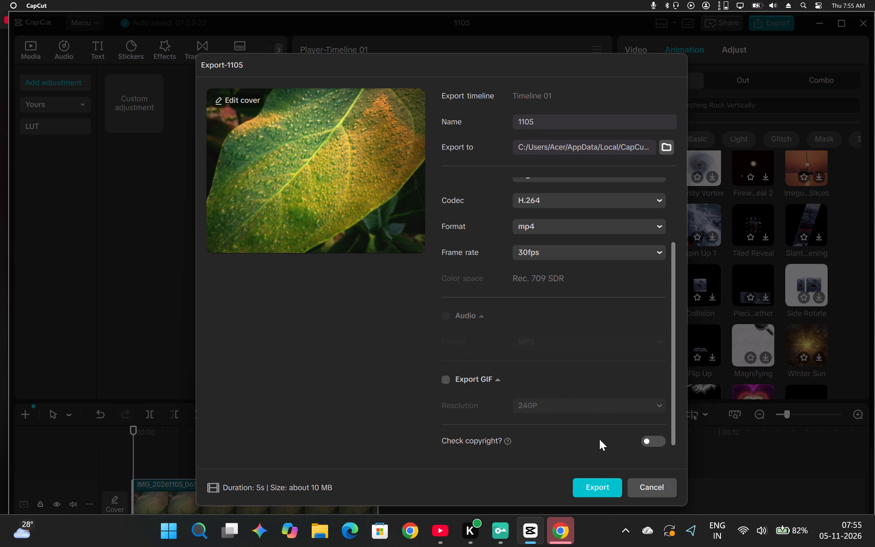
click(603, 492)
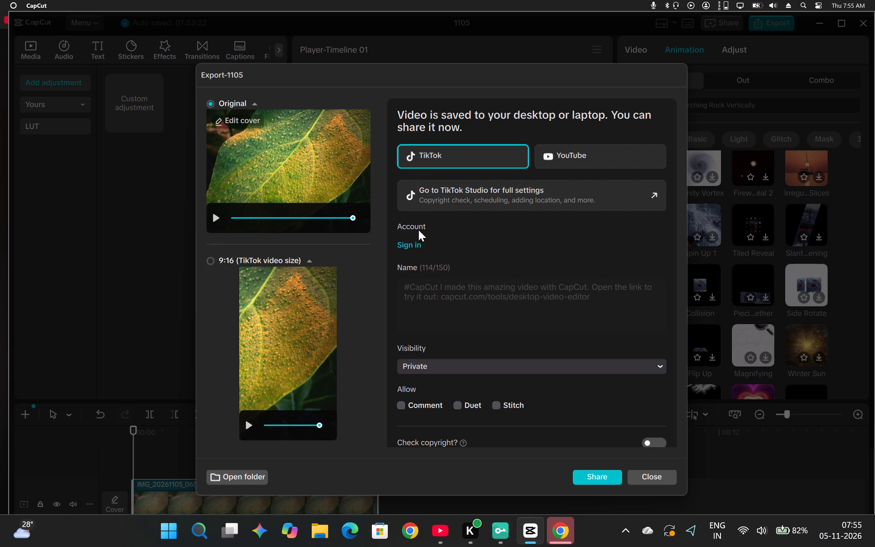
Look through the sharing options for the exported video and open the folder it was saved in.
scroll(488, 303, down, 2)
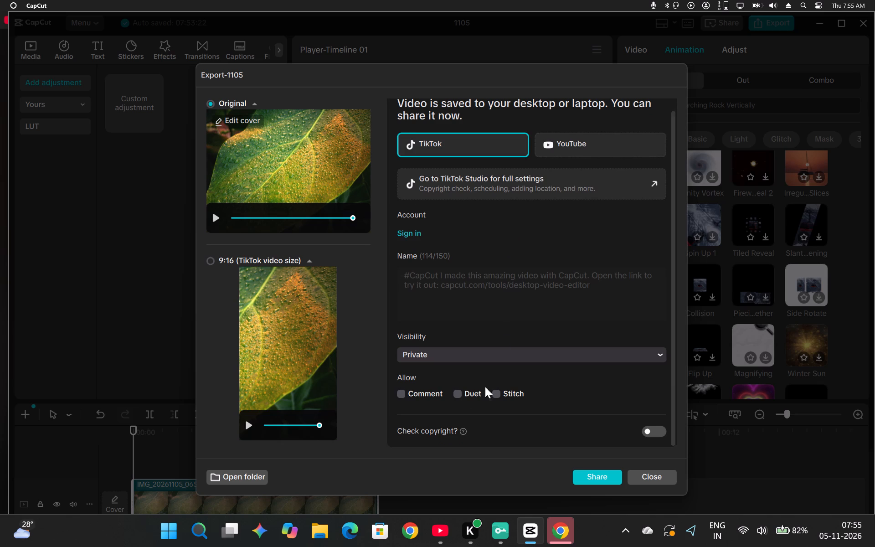
scroll(530, 307, up, 3)
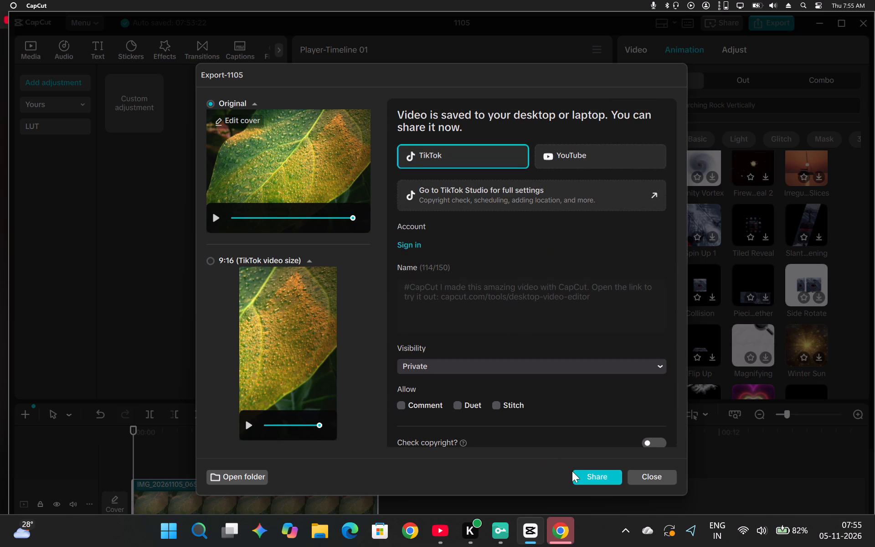
click(252, 478)
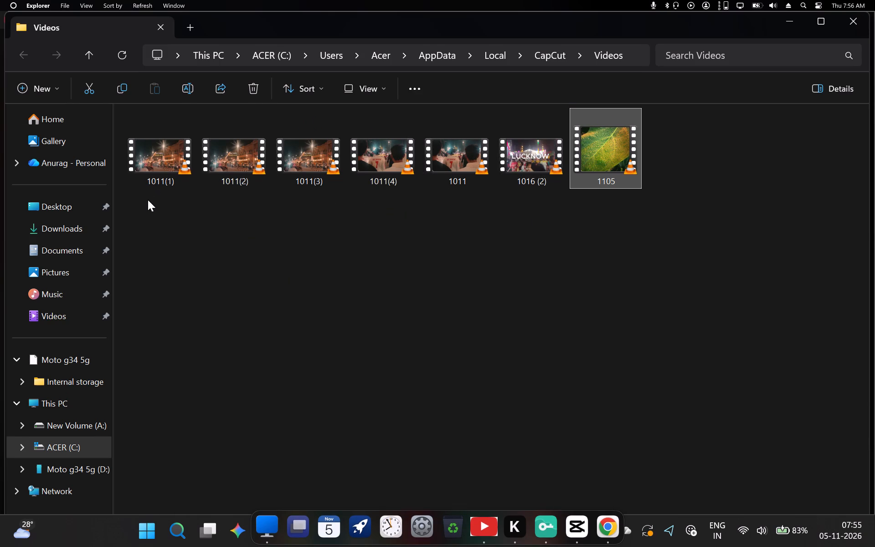
Delete the old videos 1011, 1011(1) and 1011(3) from the CapCut Videos folder.
drag(140, 200, 501, 174)
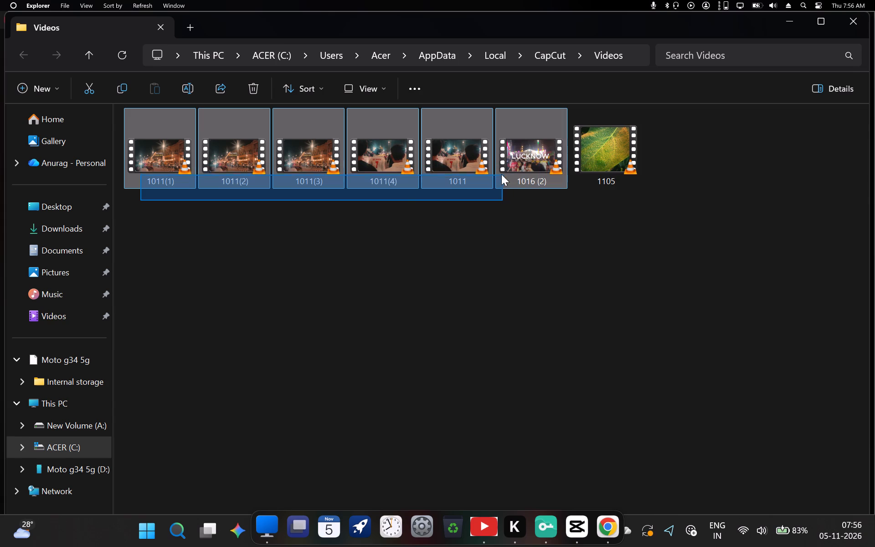
drag(501, 174, 237, 234)
click(465, 166)
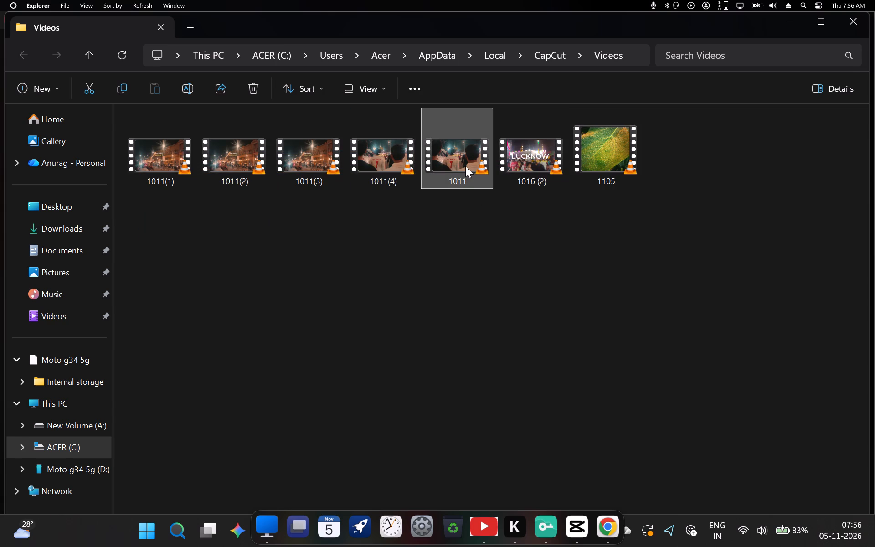
key(Delete)
click(184, 140)
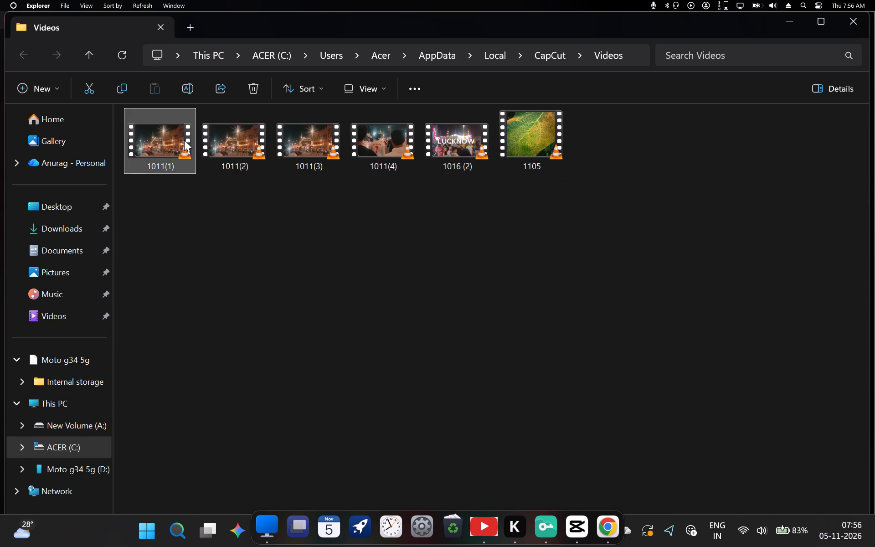
key(Delete)
click(234, 136)
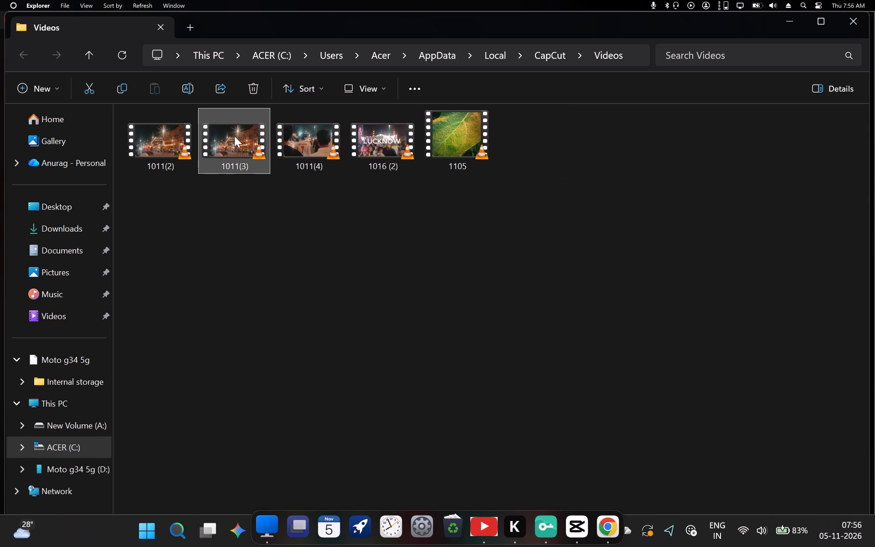
key(Delete)
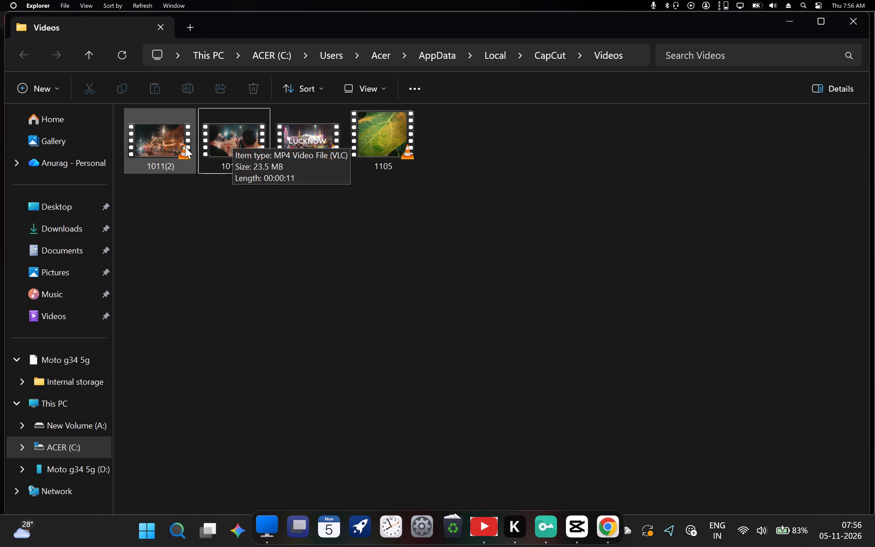
click(293, 212)
click(335, 210)
Open the exported leaf video 1105 for playback.
double_click(394, 136)
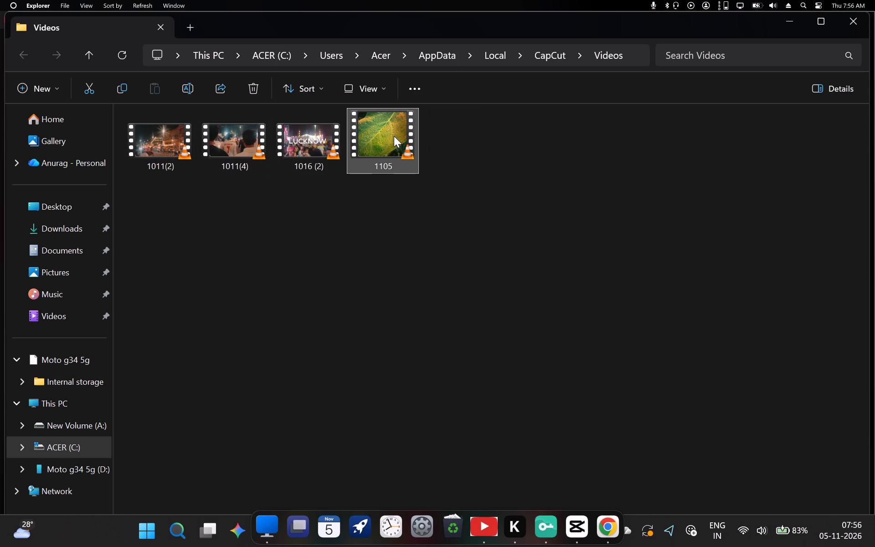
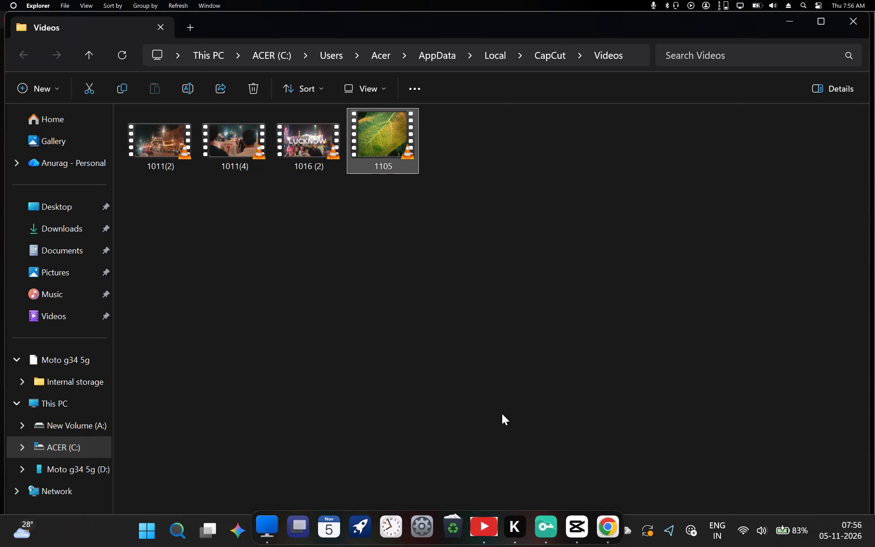
Close the Videos folder and the finished export dialog to return to editing project 1105.
click(850, 24)
click(125, 261)
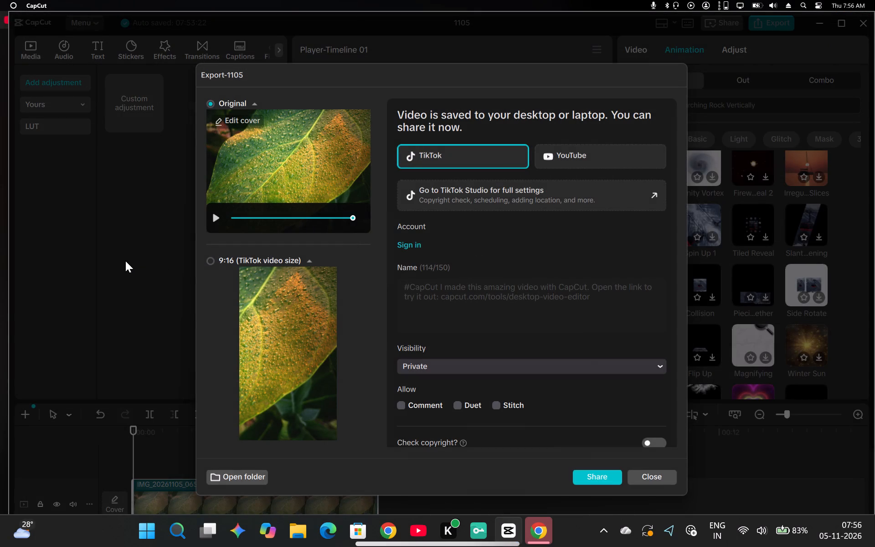
click(664, 480)
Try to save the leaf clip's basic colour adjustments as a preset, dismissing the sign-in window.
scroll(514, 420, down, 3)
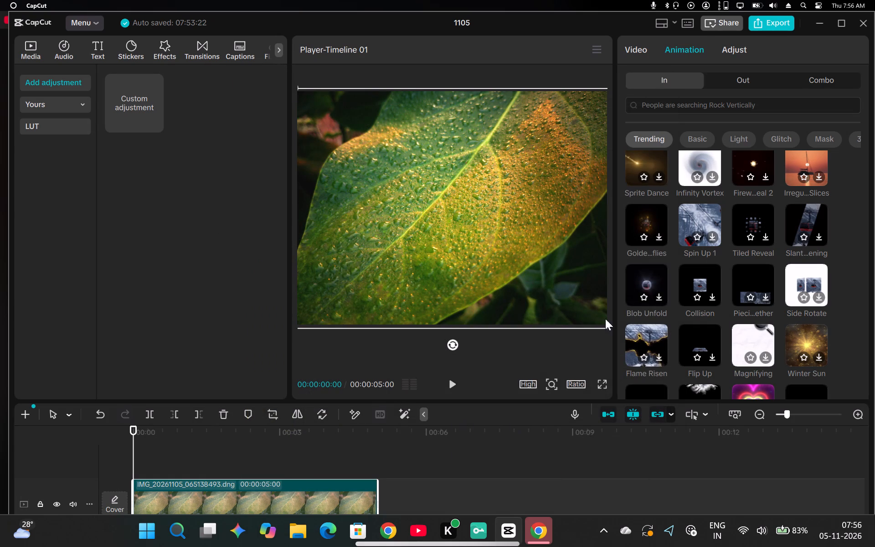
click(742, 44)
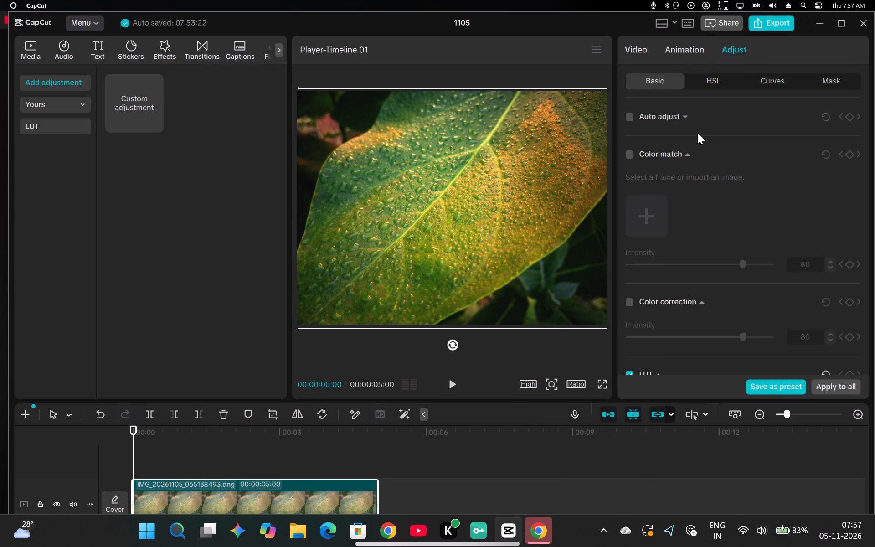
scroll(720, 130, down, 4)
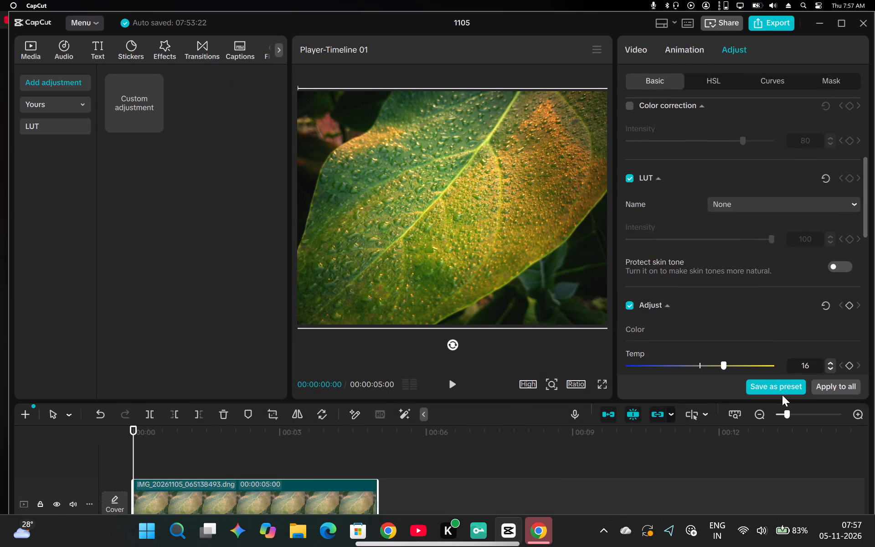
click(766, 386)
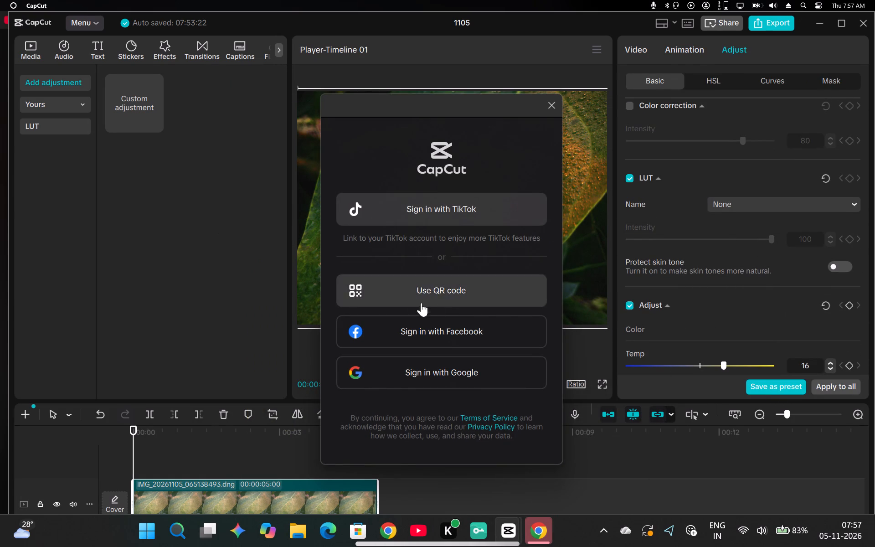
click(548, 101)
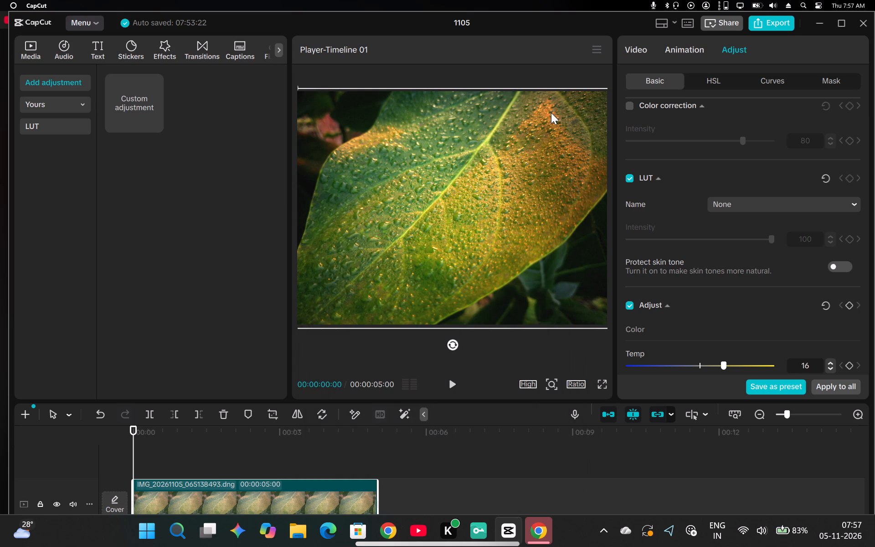
Add the flower photo IMG_20261105_064557310.dng from the imported media to the timeline directly after the leaf clip.
scroll(535, 376, down, 3)
click(31, 46)
scroll(168, 177, down, 2)
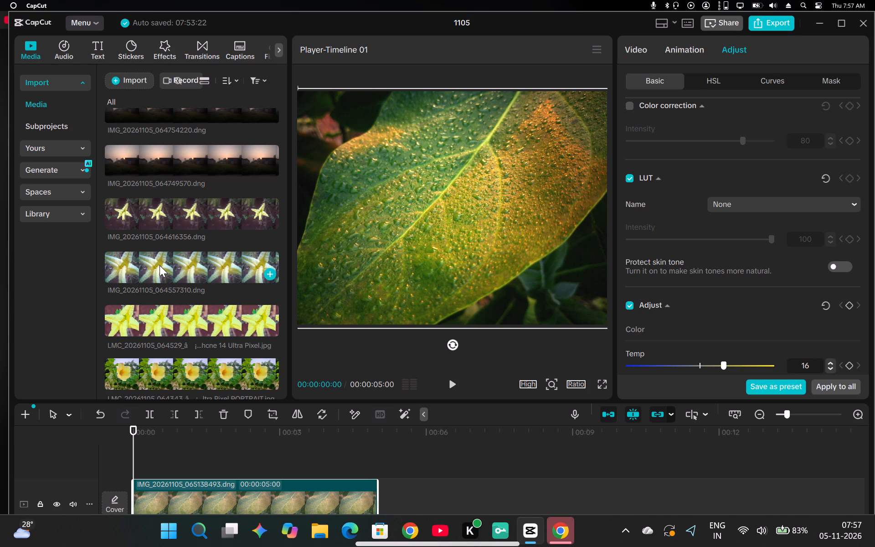
drag(160, 265, 382, 498)
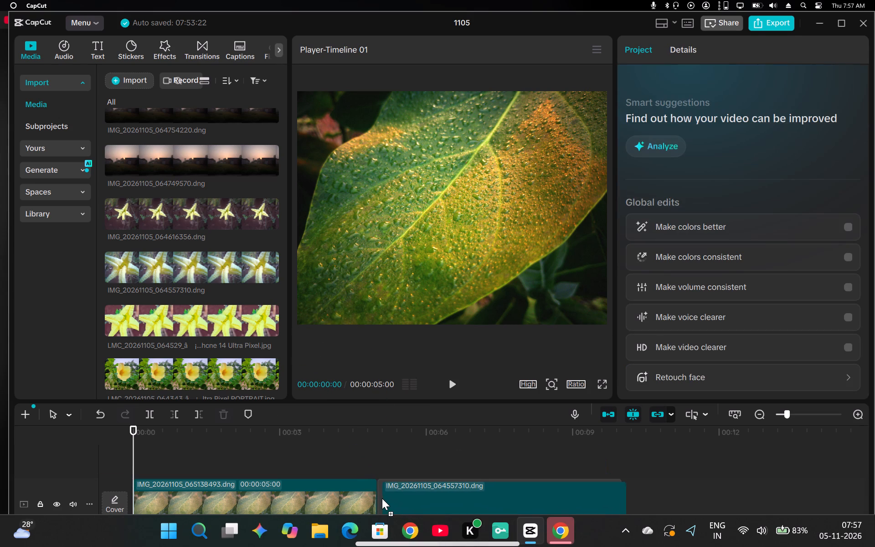
drag(382, 498, 381, 497)
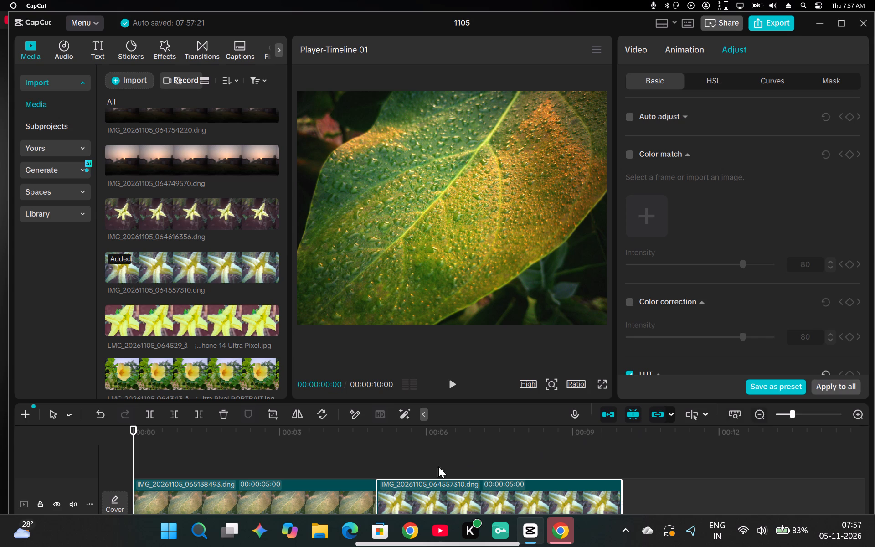
Apply the leaf clip's adjustment settings to all clips on the timeline.
click(333, 496)
click(855, 386)
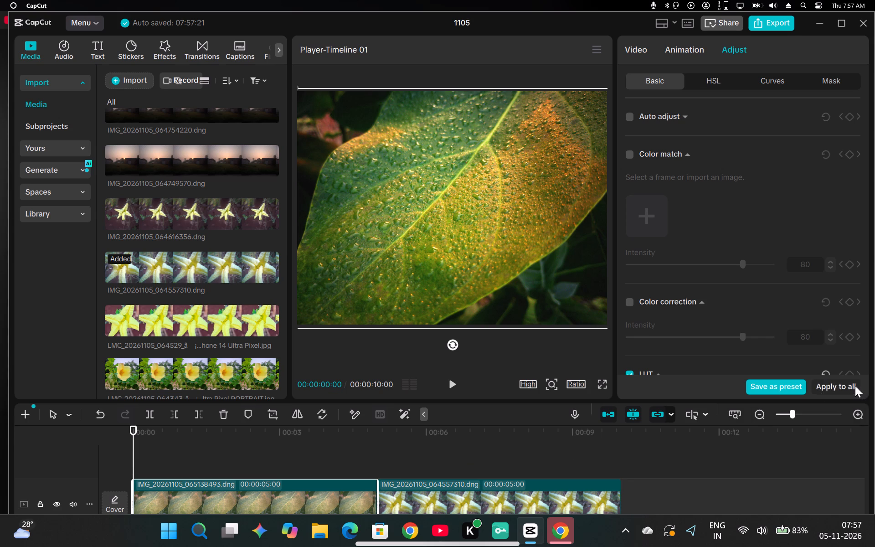
scroll(608, 407, down, 2)
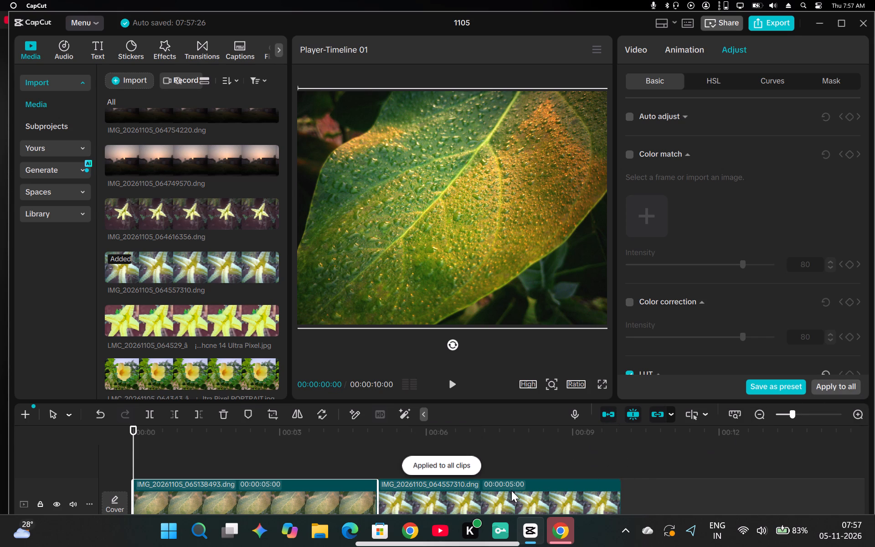
Scrub from the leaf clip into the flower clip, park the playhead at 00:00:06:02, and select the flower clip.
click(507, 493)
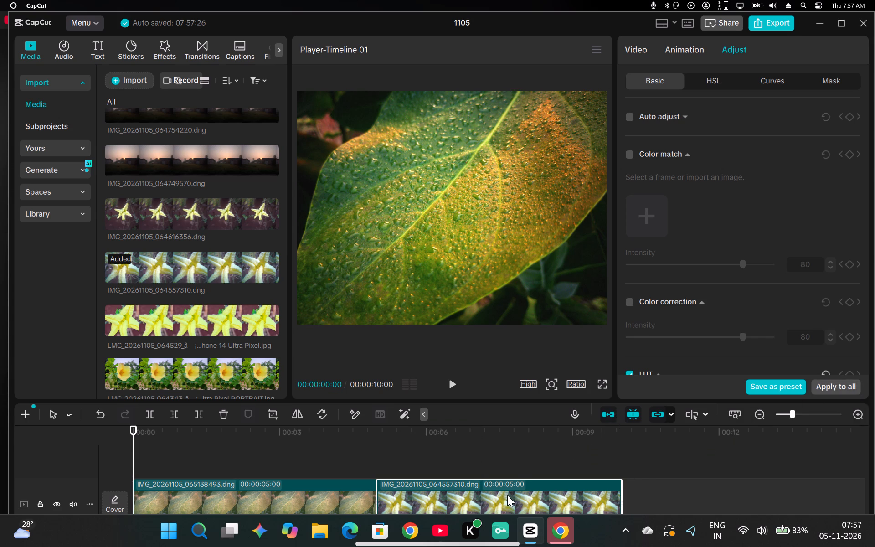
drag(396, 454, 287, 449)
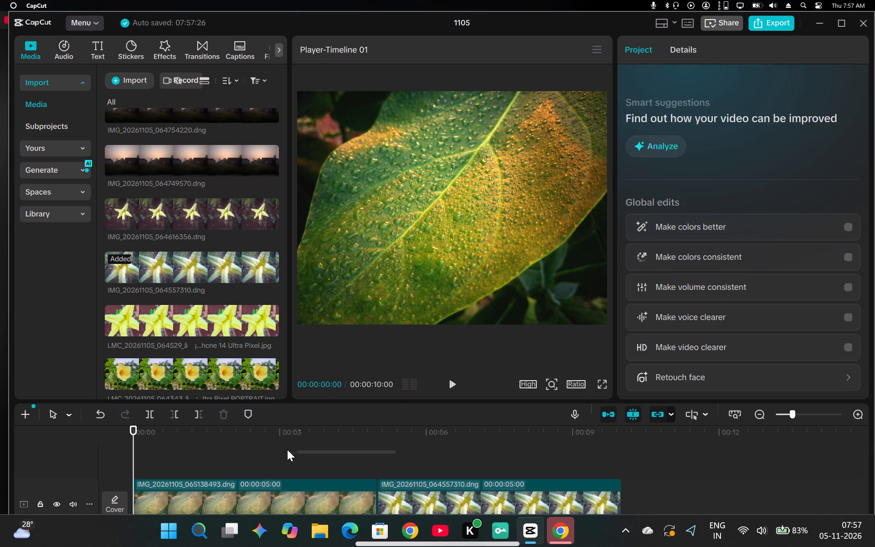
drag(287, 449, 287, 449)
drag(268, 431, 345, 437)
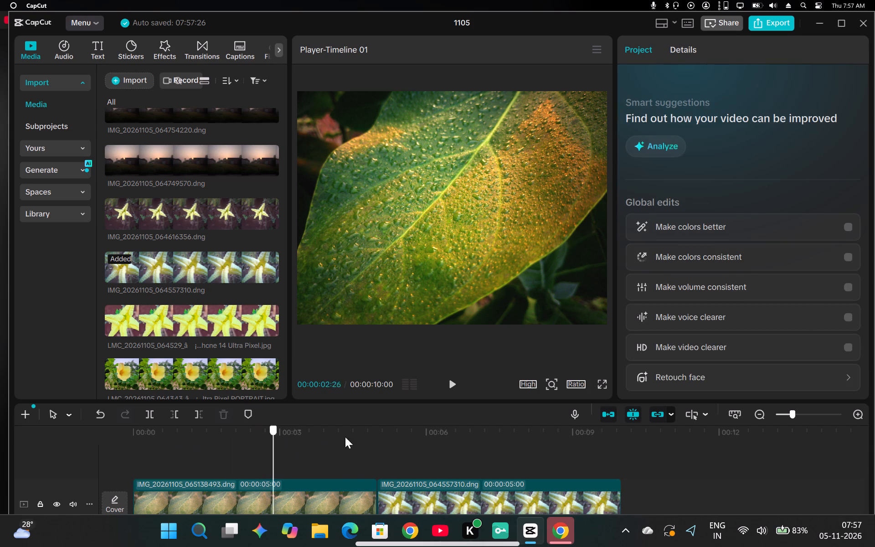
drag(345, 437, 436, 430)
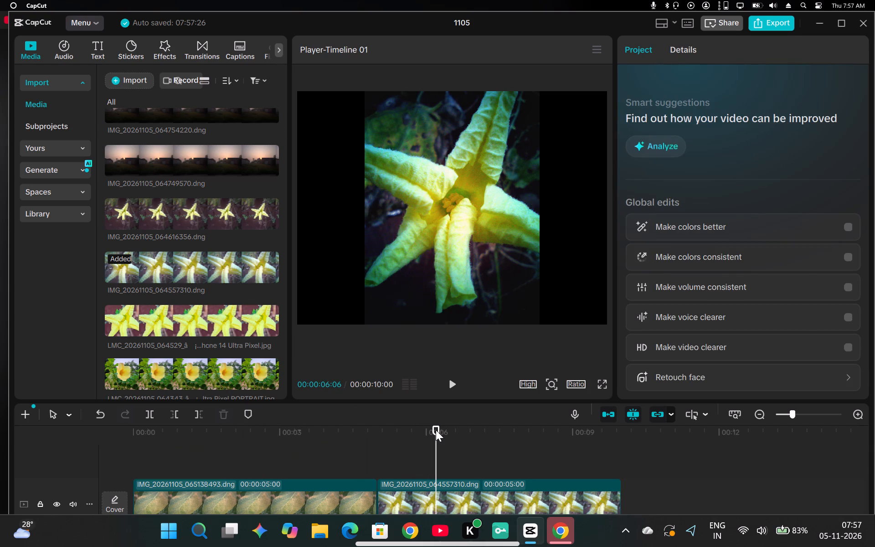
drag(436, 430, 429, 433)
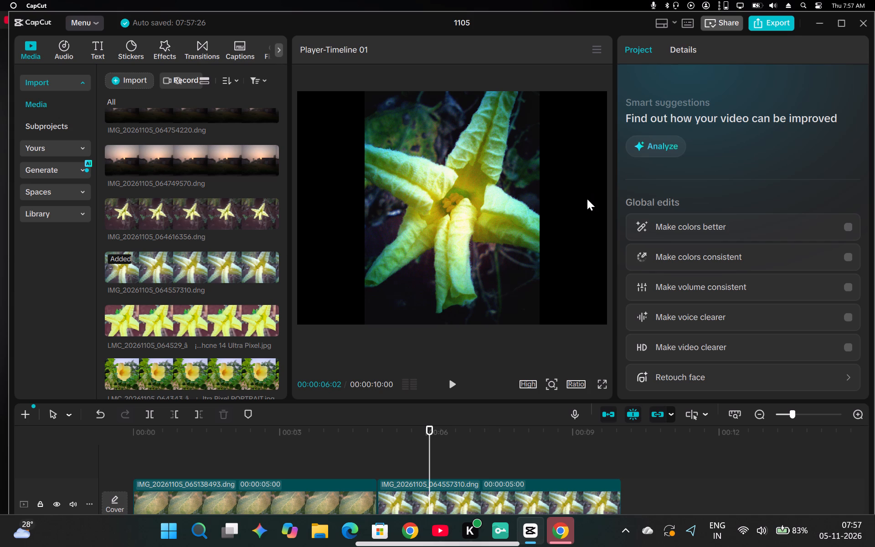
click(636, 48)
click(474, 272)
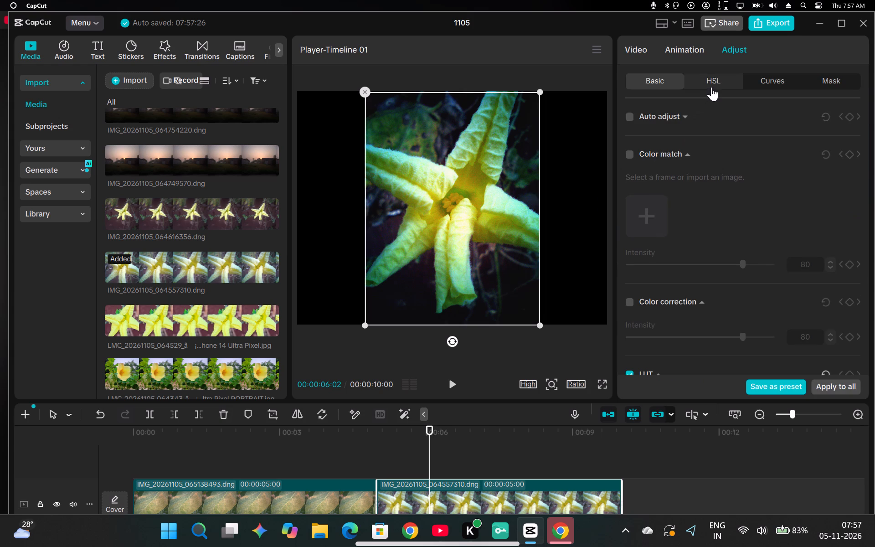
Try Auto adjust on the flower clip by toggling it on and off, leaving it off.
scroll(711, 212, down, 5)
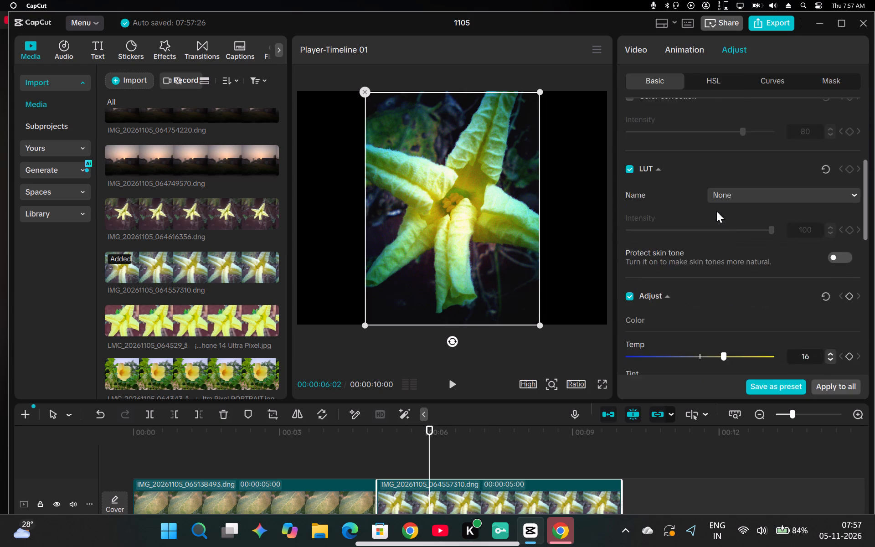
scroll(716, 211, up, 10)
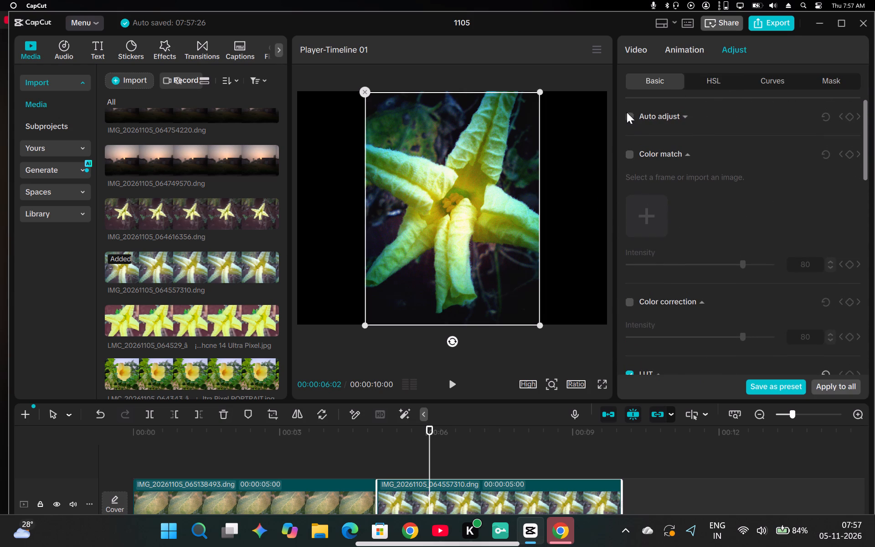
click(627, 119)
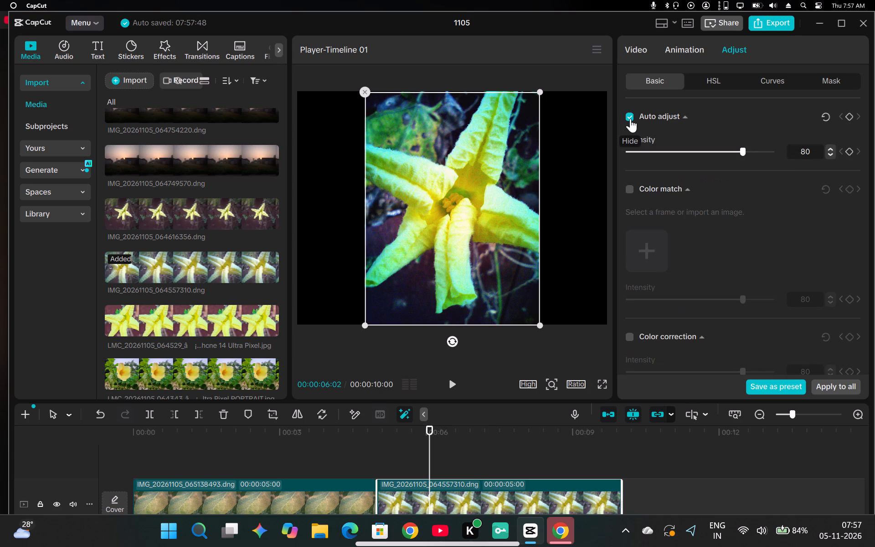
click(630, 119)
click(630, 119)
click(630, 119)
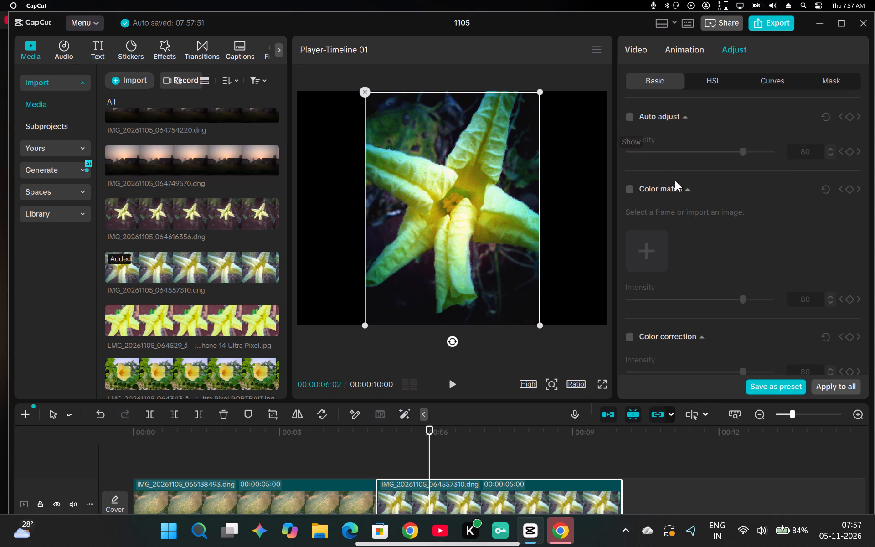
Set the flower clip's colour adjustments to Temp 5, Tint -6 and Saturation 28.
scroll(689, 188, down, 10)
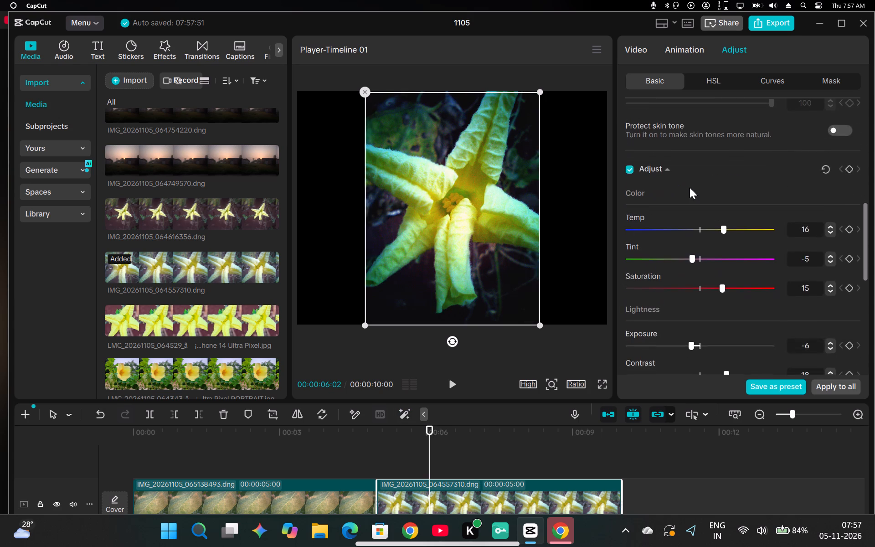
scroll(690, 187, down, 1)
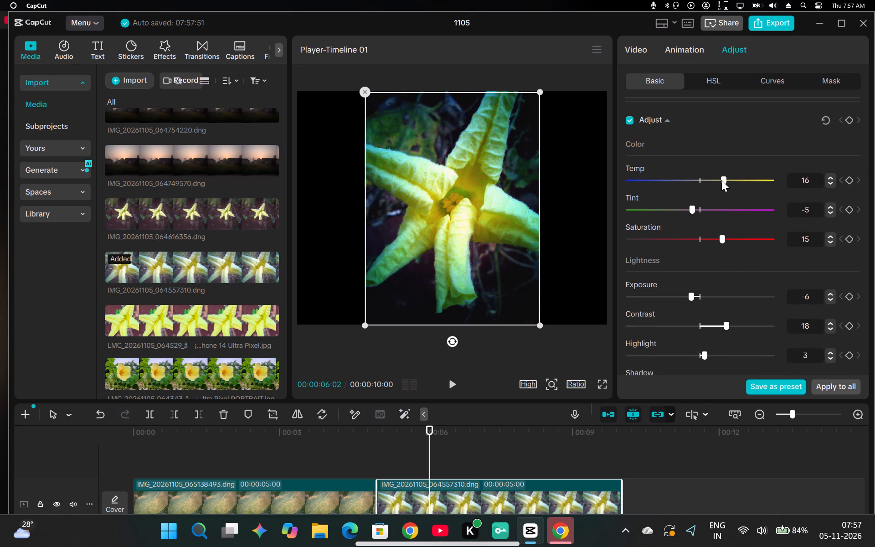
drag(721, 180, 705, 183)
click(689, 209)
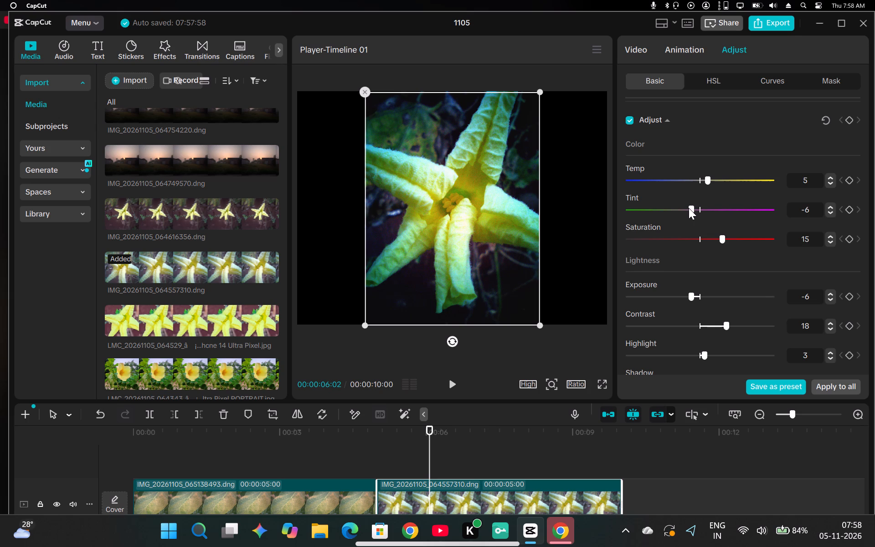
drag(719, 237, 743, 238)
drag(743, 238, 737, 243)
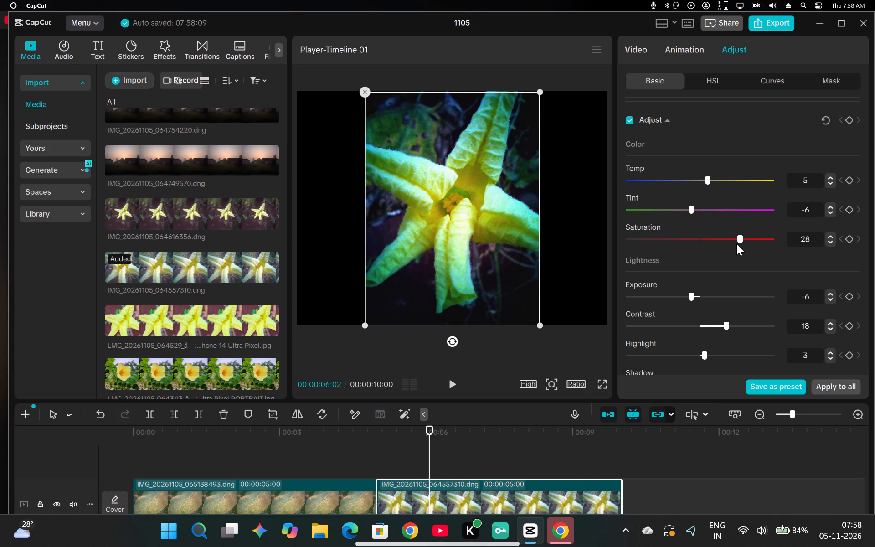
Set the flower clip's Exposure to -11 and Highlight to 4, trying brighter and darker levels.
scroll(736, 244, down, 1)
drag(692, 246, 728, 245)
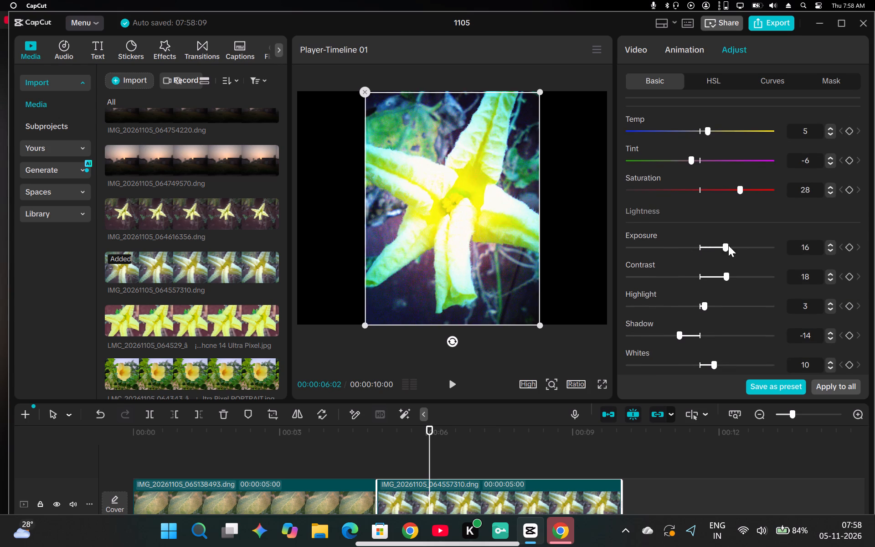
drag(728, 245, 682, 245)
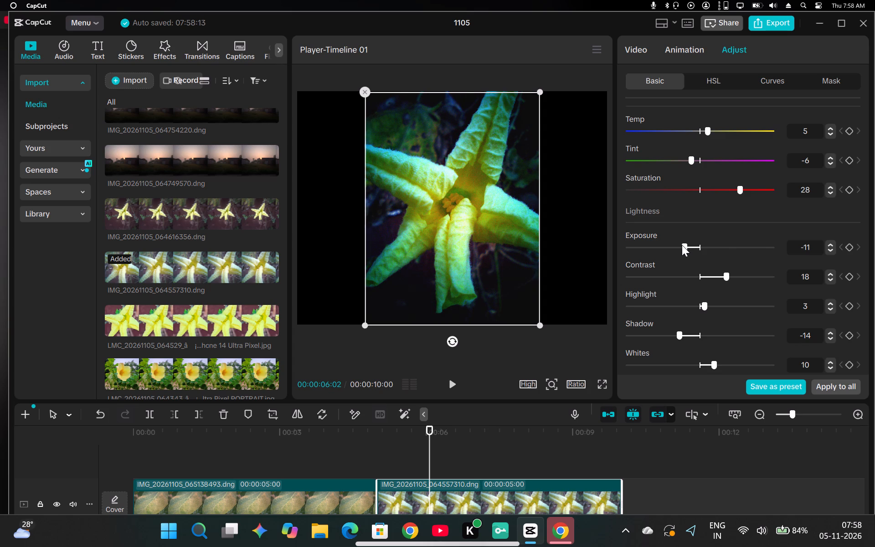
scroll(681, 244, down, 1)
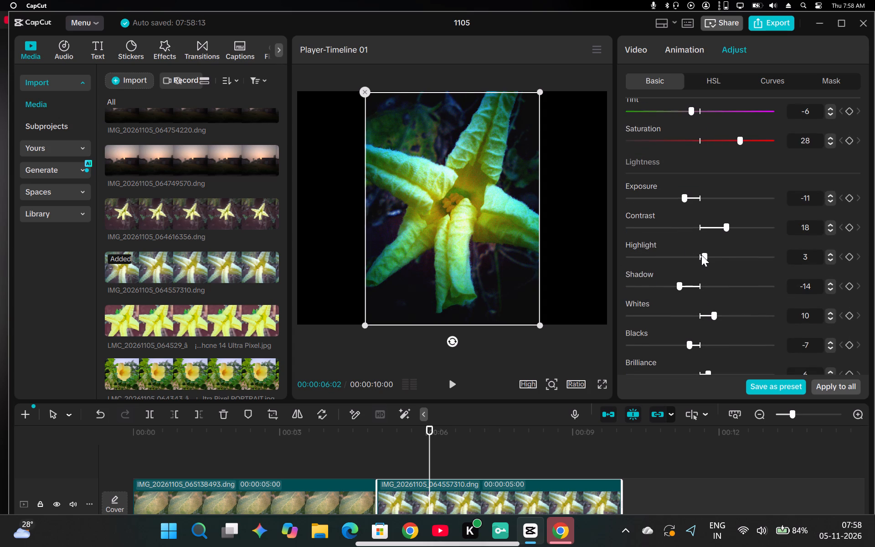
drag(701, 255, 664, 257)
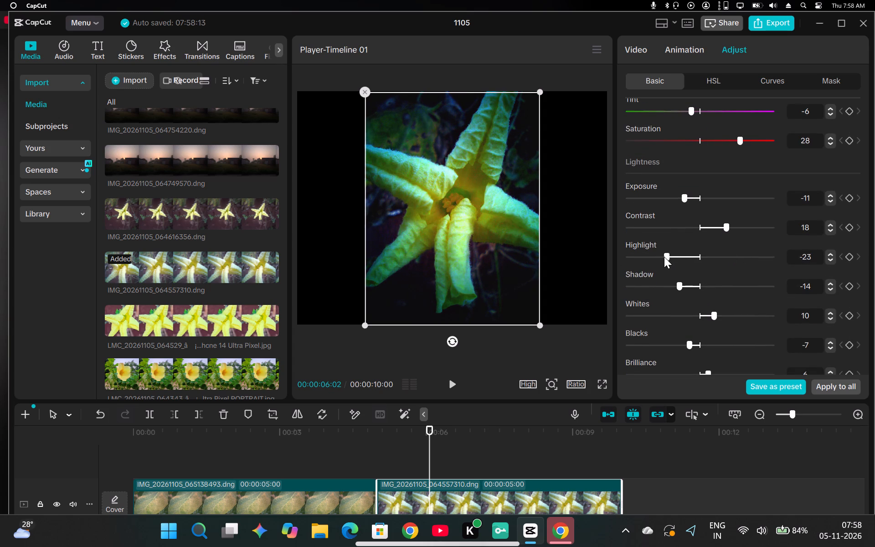
drag(664, 257, 656, 261)
drag(656, 261, 704, 261)
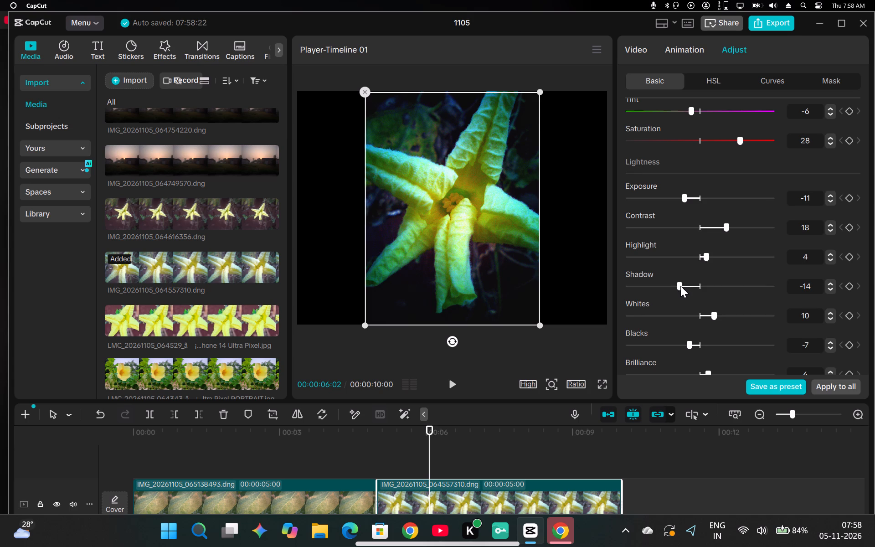
Set the flower clip's Shadow to -21 and Whites to 8, comparing several Whites levels.
drag(681, 284, 669, 283)
drag(669, 283, 668, 283)
scroll(674, 273, down, 1)
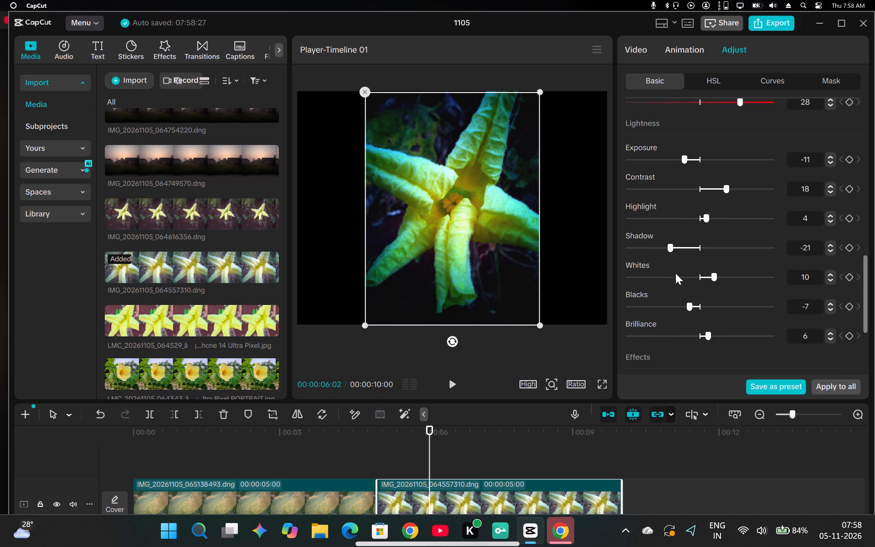
drag(713, 265, 659, 269)
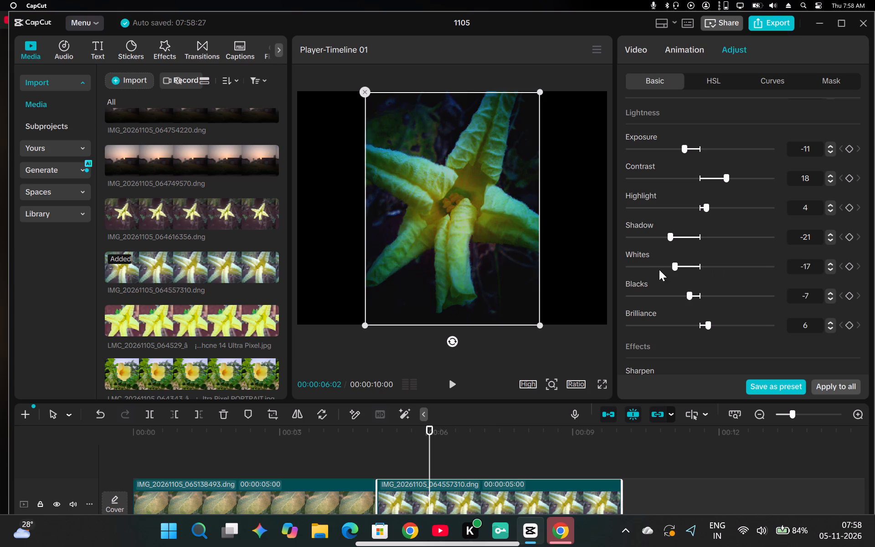
drag(659, 269, 685, 270)
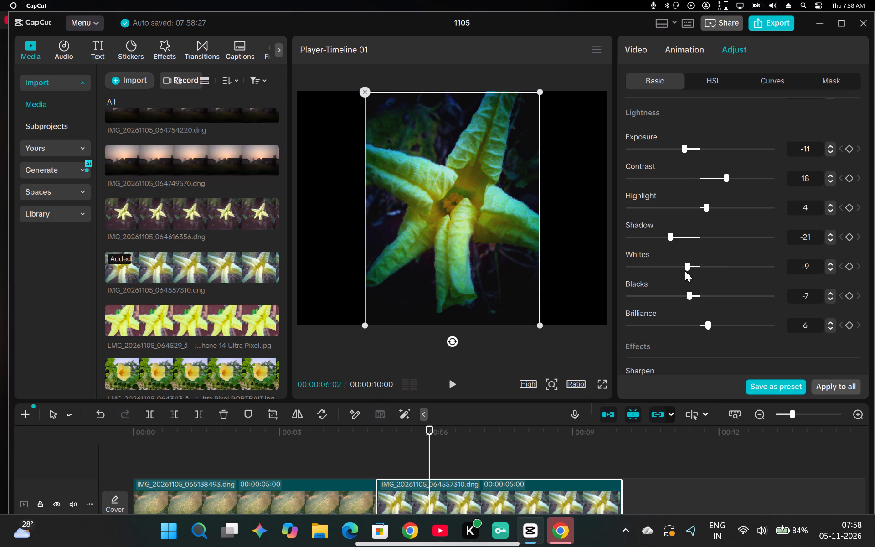
drag(685, 270, 711, 269)
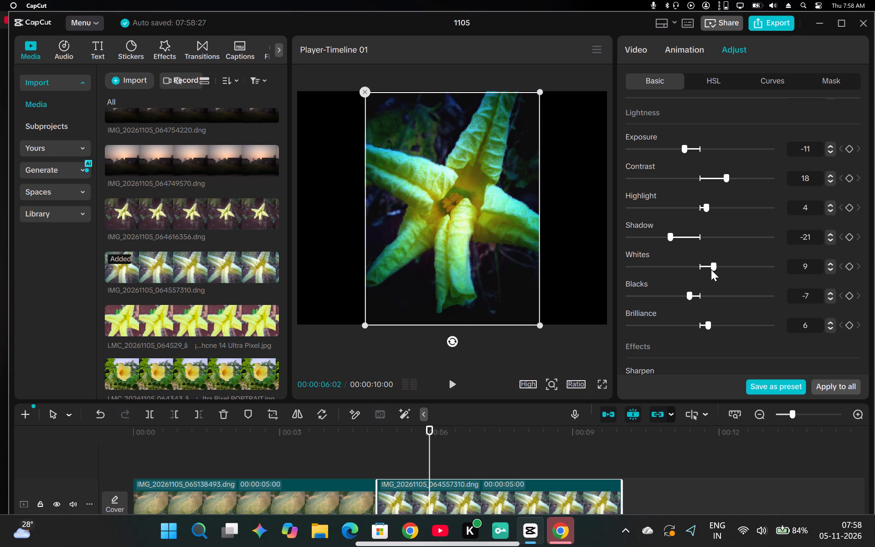
drag(711, 269, 699, 272)
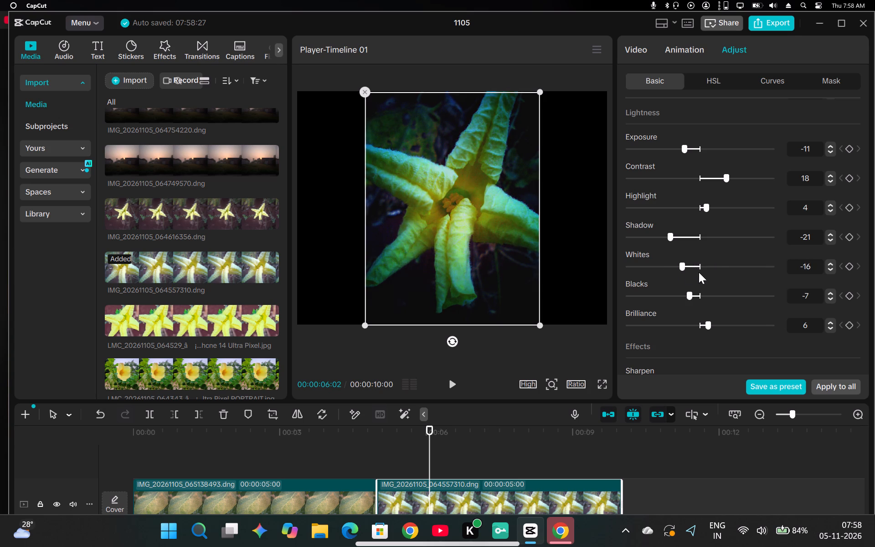
drag(699, 272, 709, 273)
Set the flower clip's Blacks to -11.
scroll(712, 271, down, 1)
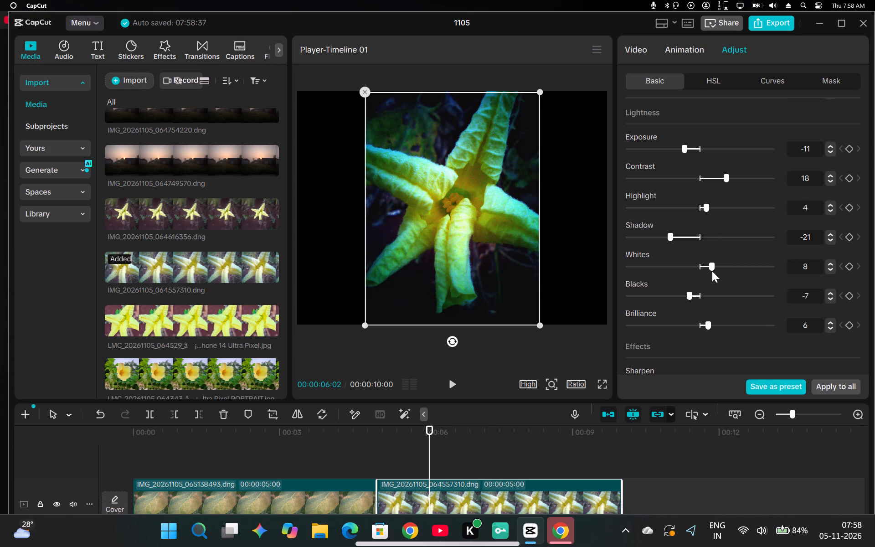
drag(689, 246, 693, 246)
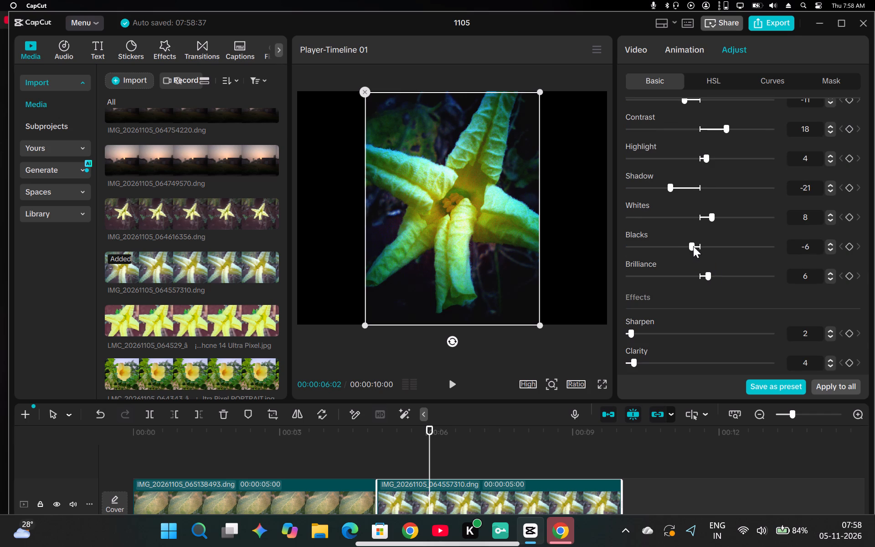
drag(693, 246, 680, 251)
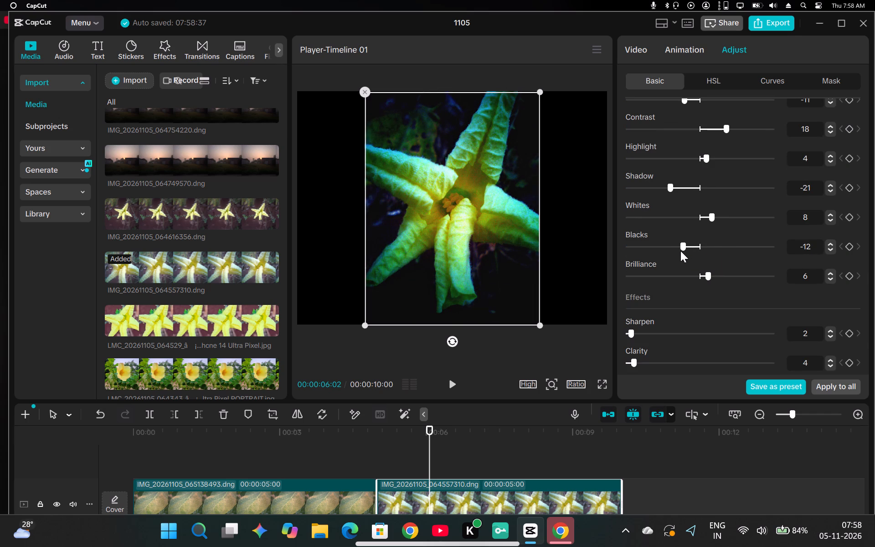
drag(680, 251, 681, 251)
scroll(682, 249, down, 1)
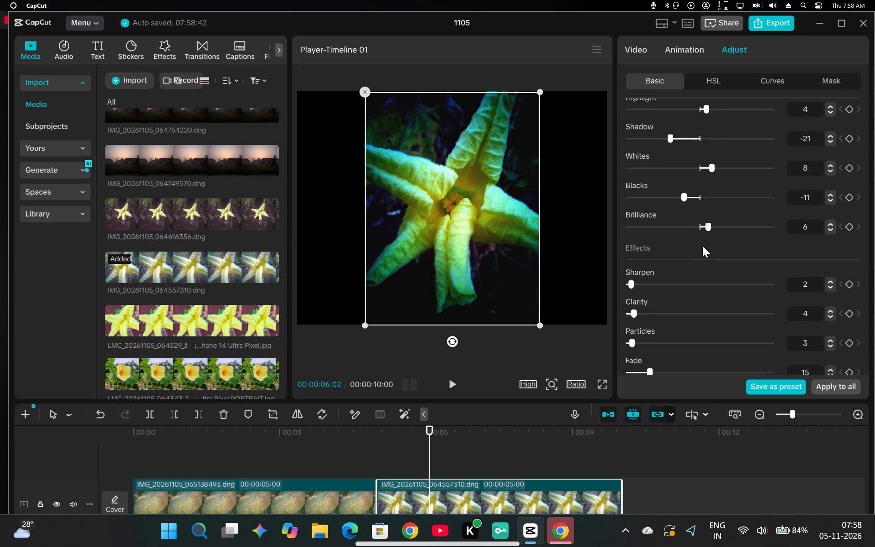
Set the flower clip's Brilliance to 19.
drag(709, 227, 714, 226)
drag(714, 226, 725, 228)
Set the flower clip's effects to Sharpen 3, Clarity 33, Particles 0 and Fade 4, trying a stronger fade.
scroll(718, 231, down, 1)
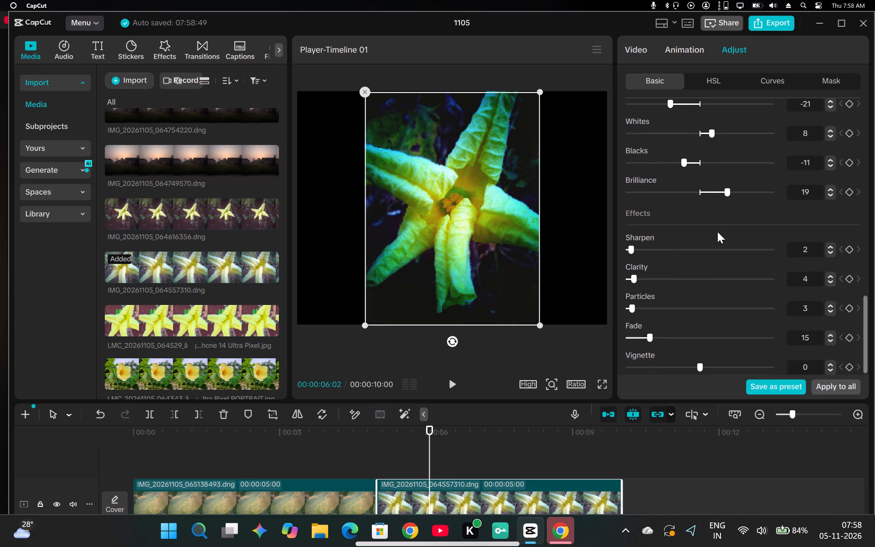
scroll(717, 232, down, 1)
click(633, 249)
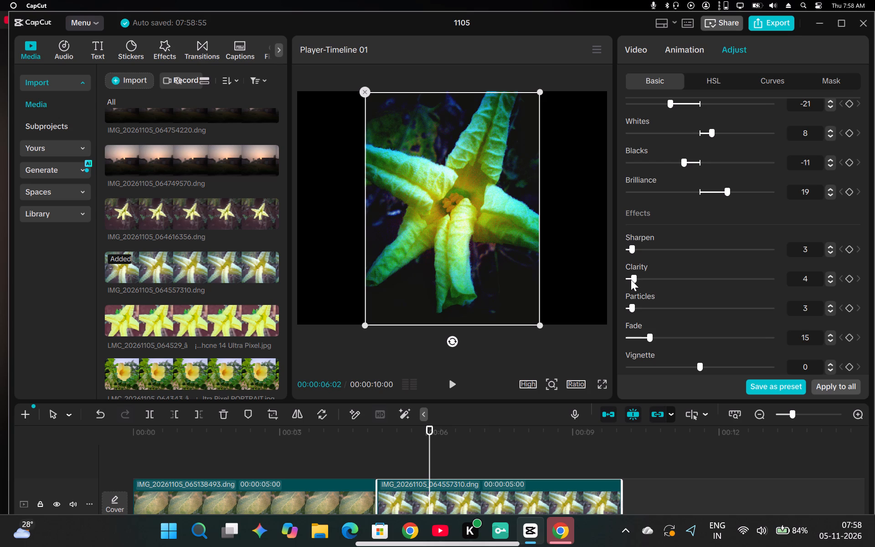
drag(631, 279, 674, 279)
drag(633, 304, 709, 304)
drag(709, 304, 562, 302)
scroll(700, 288, down, 1)
drag(649, 337, 701, 332)
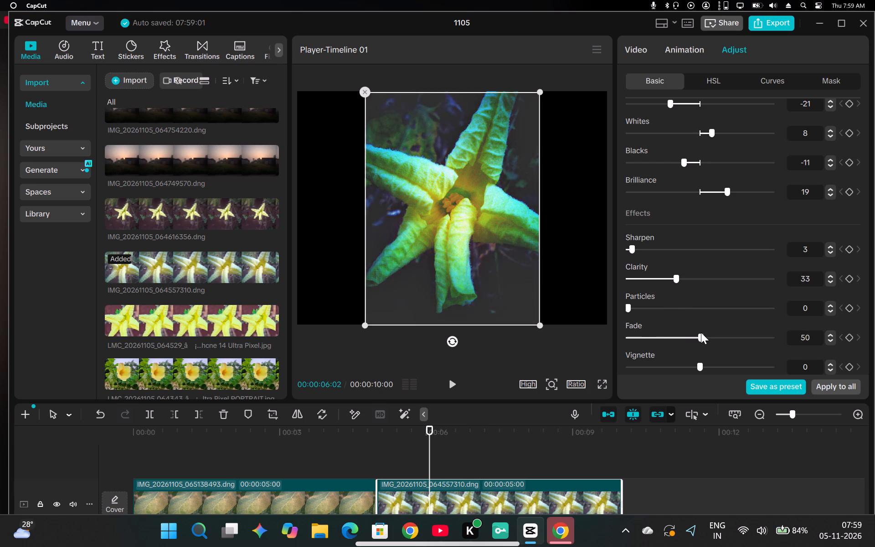
drag(701, 332, 635, 331)
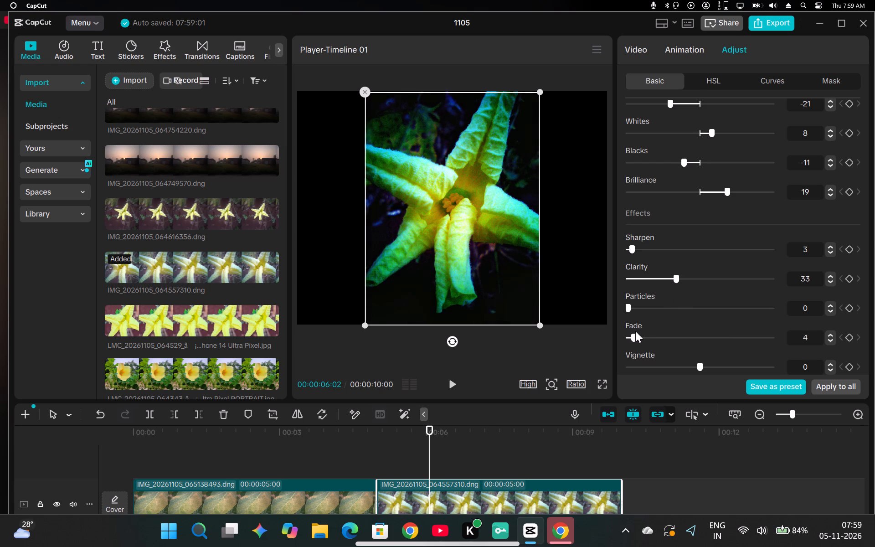
drag(635, 331, 633, 331)
Set the yellow Hue of the flower clip to 12 in the HSL adjustments.
scroll(737, 259, down, 6)
scroll(736, 218, up, 2)
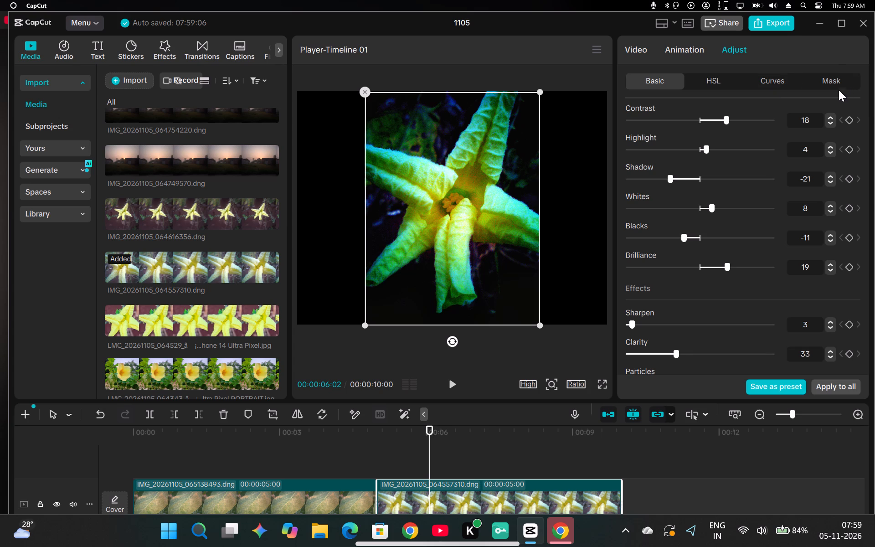
click(717, 80)
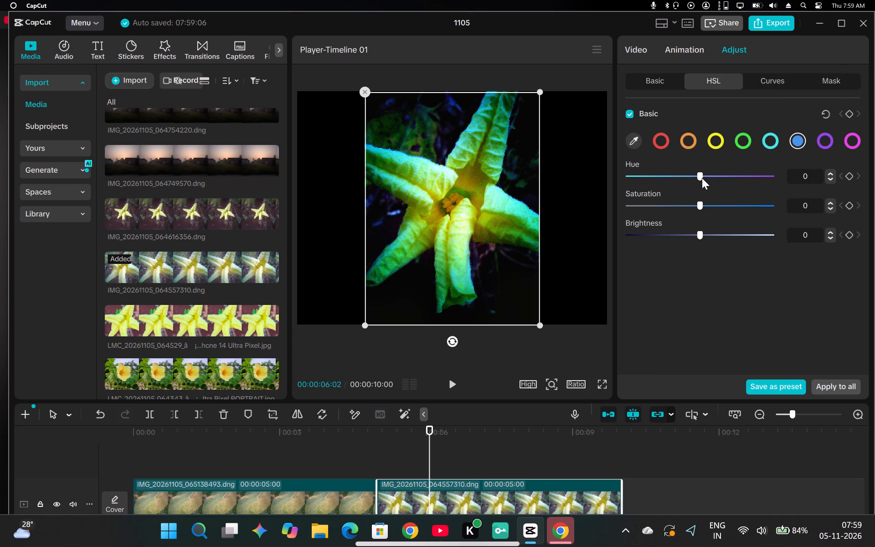
click(717, 136)
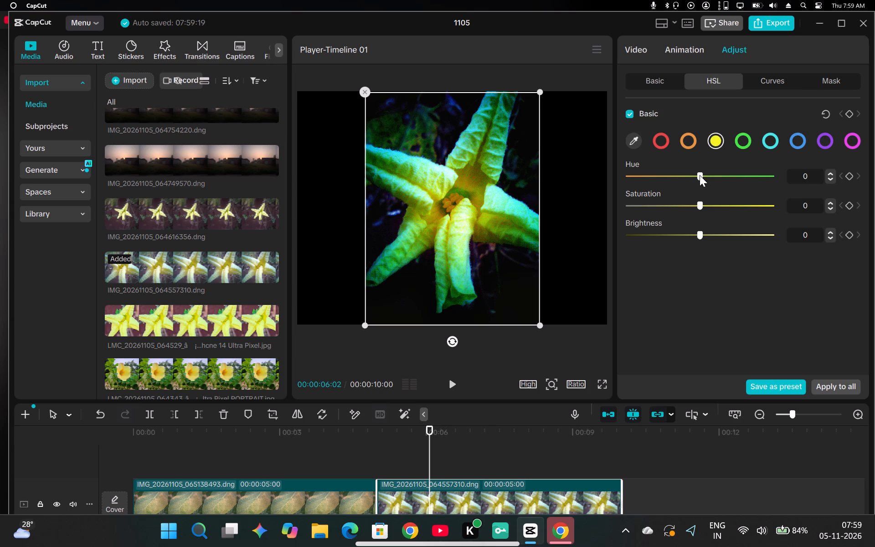
drag(700, 175, 712, 174)
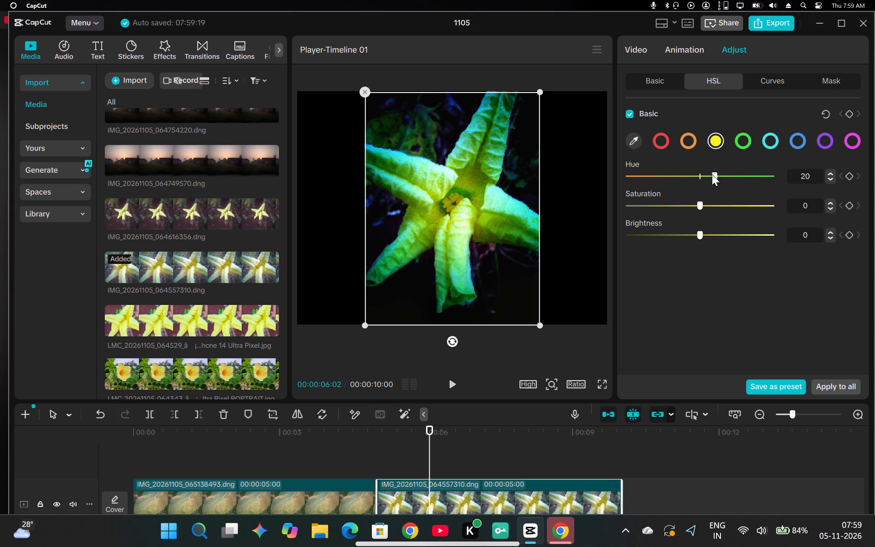
drag(712, 174, 706, 175)
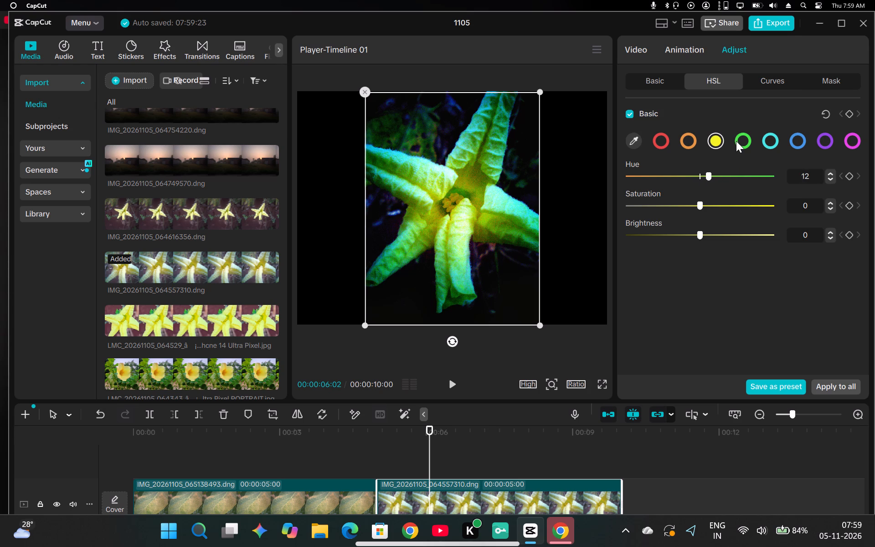
Set the flower clip's green HSL values to Hue 10, Saturation 11 and Brightness about 19, comparing yellower and bluer hues.
click(739, 140)
drag(701, 176, 713, 176)
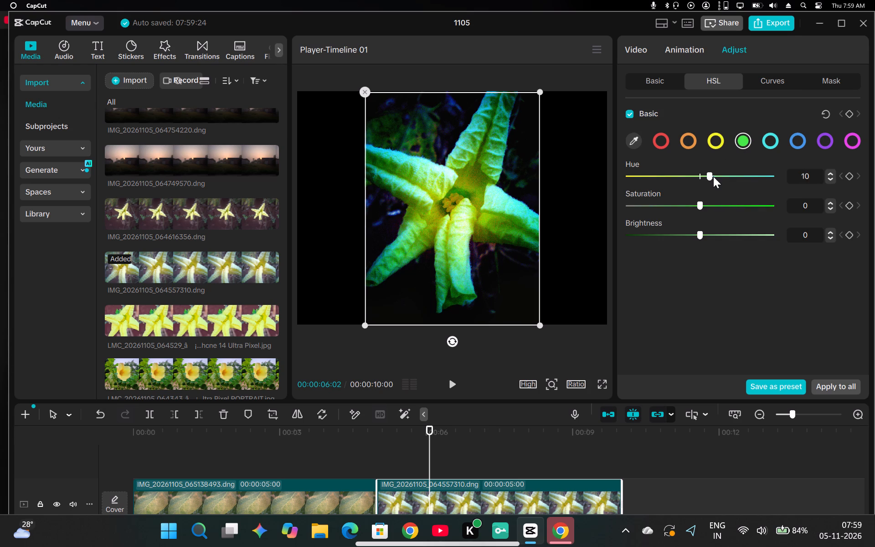
drag(713, 176, 649, 180)
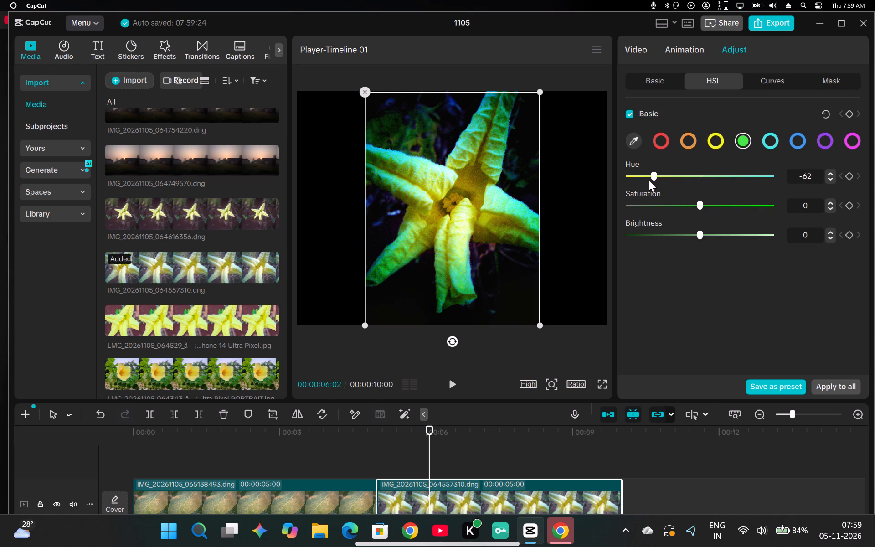
drag(649, 180, 705, 182)
drag(698, 206, 677, 208)
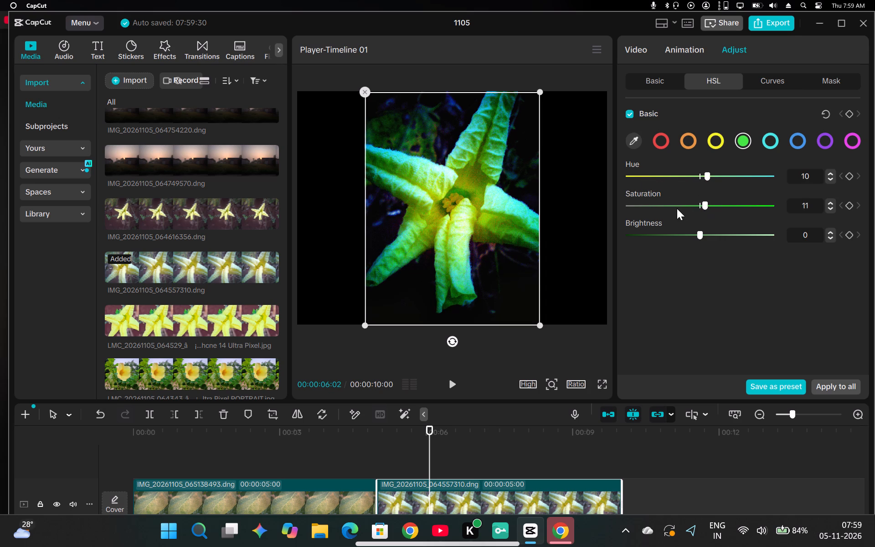
drag(677, 208, 705, 209)
drag(697, 233, 711, 231)
drag(711, 231, 710, 231)
Set the flower clip's yellow HSL values to Saturation 7 and Brightness -28, comparing higher and lower levels.
click(710, 141)
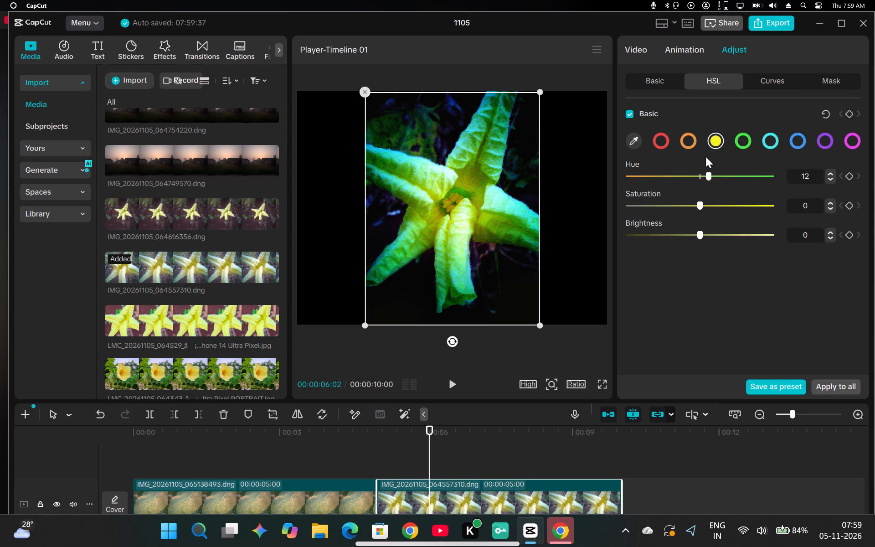
drag(702, 203, 675, 204)
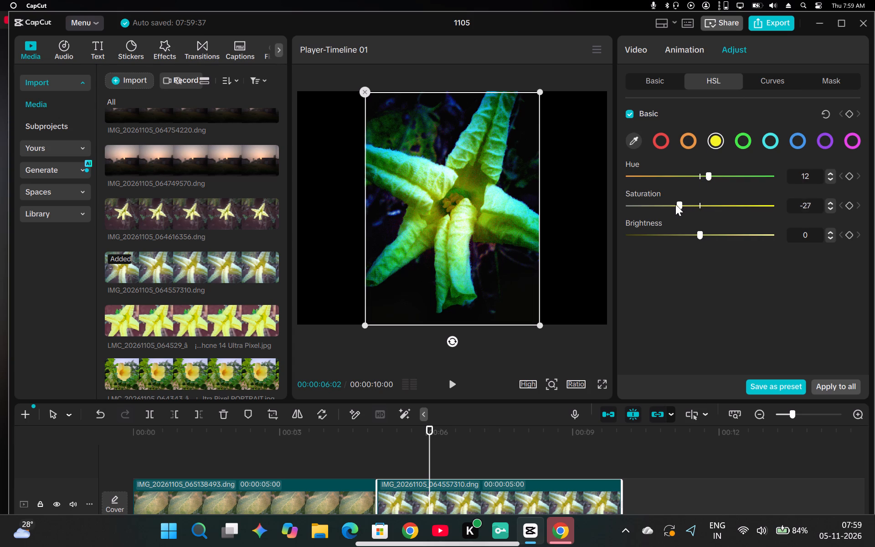
drag(675, 204, 709, 212)
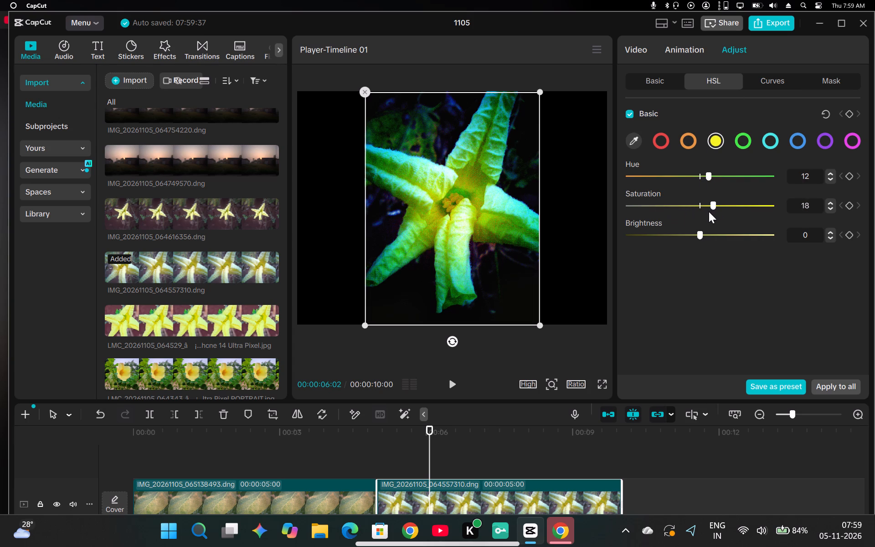
drag(709, 212, 703, 212)
drag(698, 236, 726, 236)
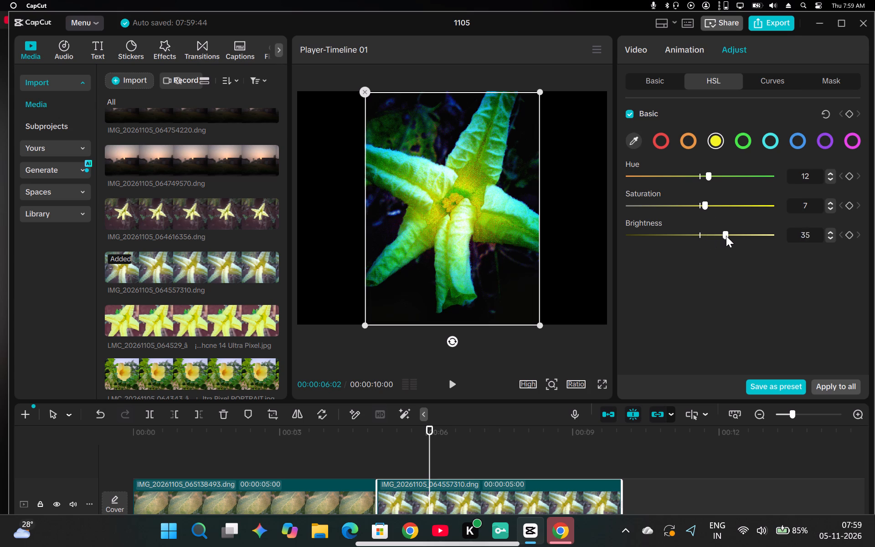
drag(726, 236, 672, 236)
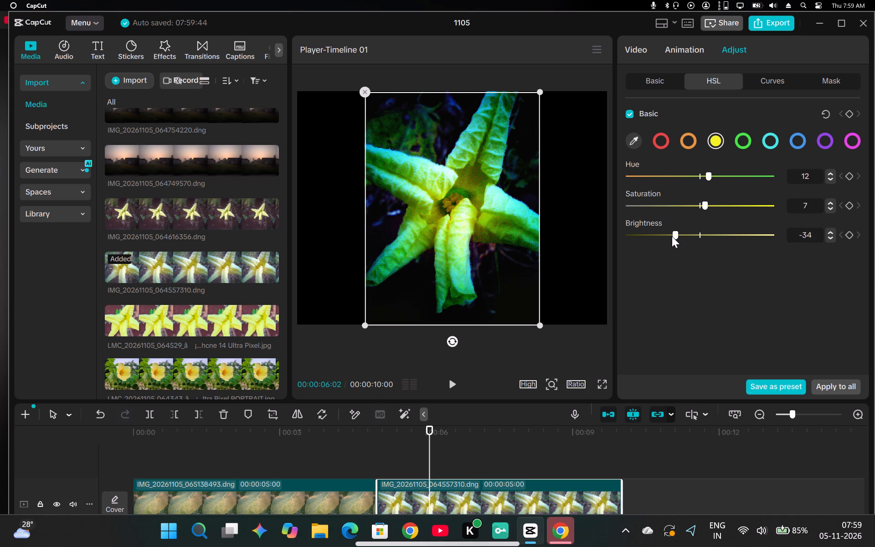
drag(672, 236, 671, 236)
drag(671, 236, 677, 236)
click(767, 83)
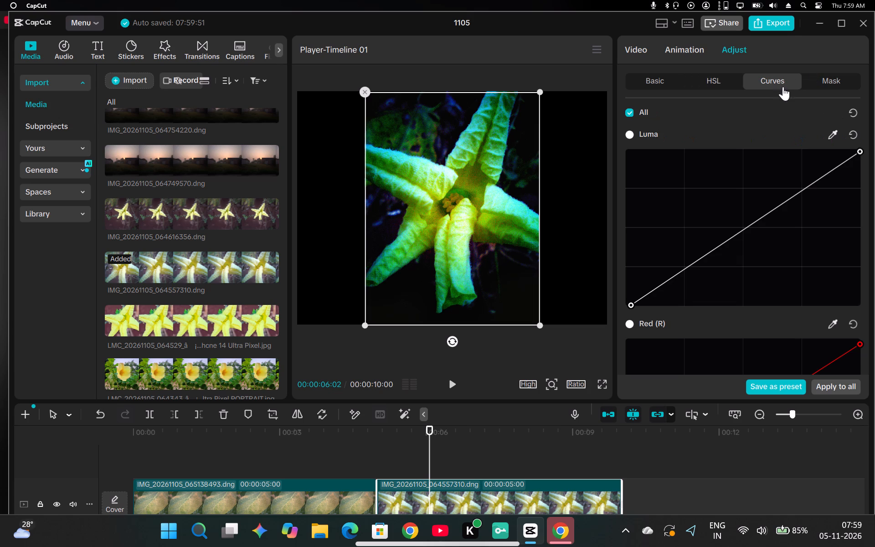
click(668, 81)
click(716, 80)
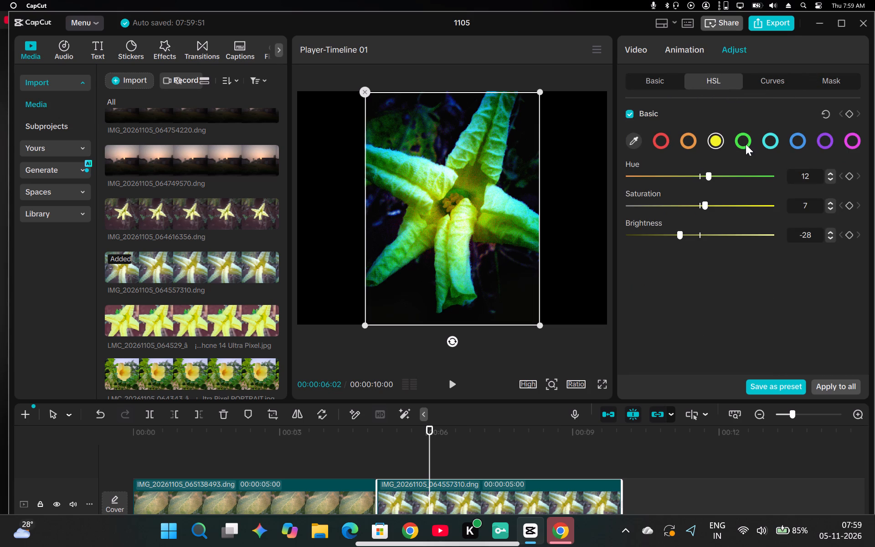
Set the flower clip's red HSL values to Hue 11 and Saturation 14, and raise the red Brightness.
click(664, 143)
click(704, 206)
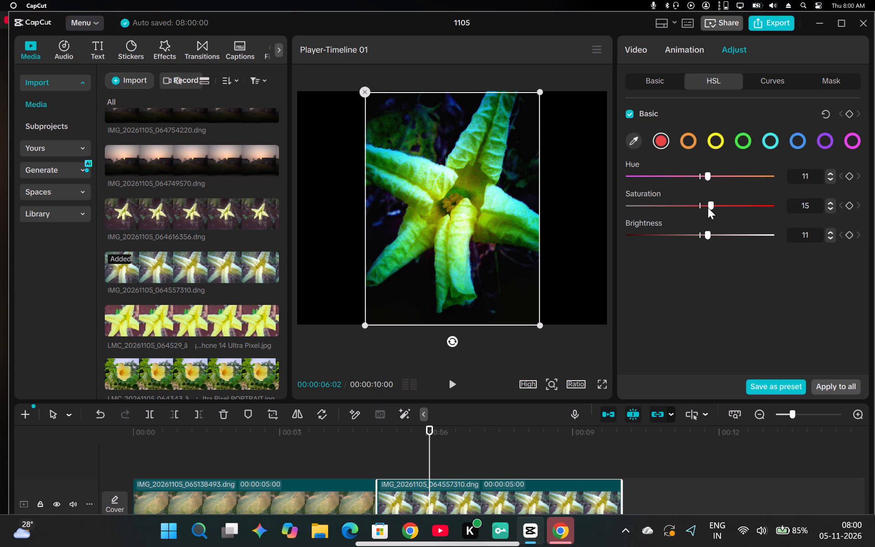
drag(706, 233, 717, 232)
drag(717, 232, 713, 232)
Set the flower clip's orange HSL values to Hue -7, Saturation 9 and Brightness 33.
click(695, 143)
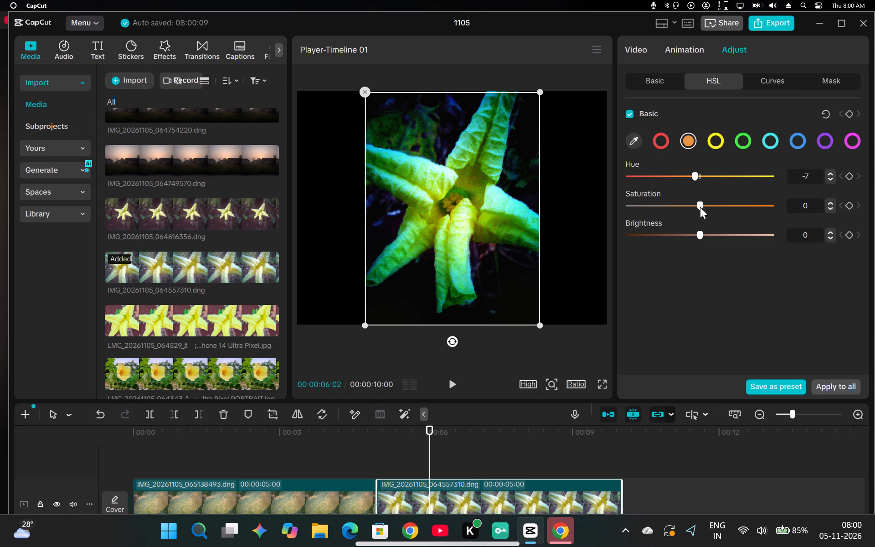
drag(700, 207, 664, 204)
drag(664, 204, 704, 203)
drag(698, 231, 726, 232)
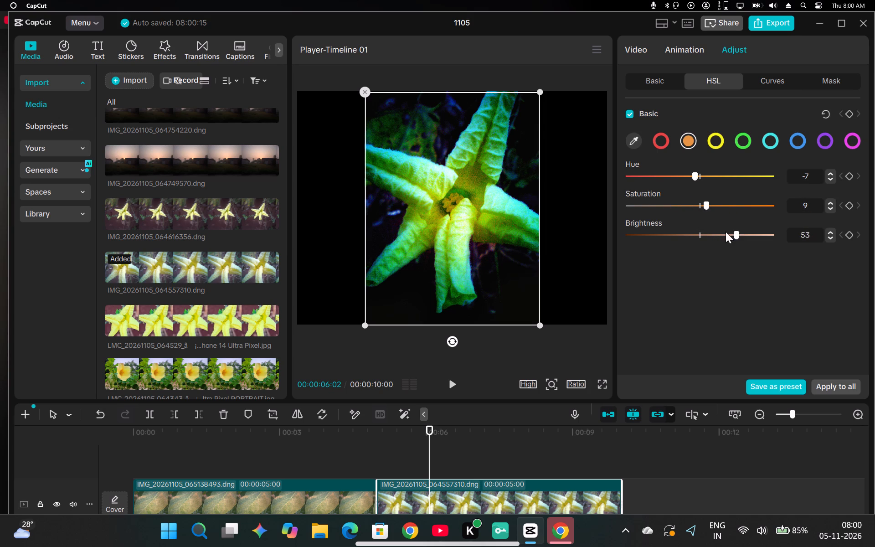
drag(726, 232, 721, 232)
Preview the graded flower clip in full screen.
click(599, 382)
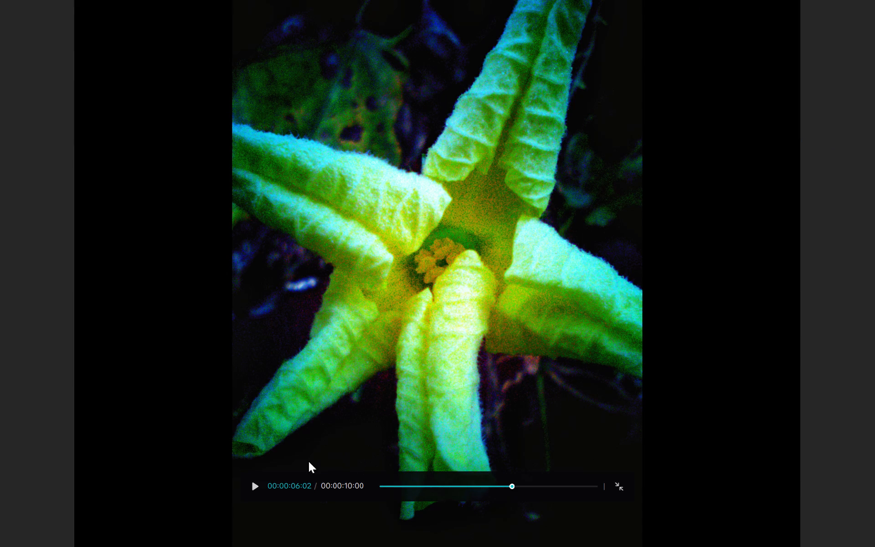
Play the graded flower clip through in full screen and return to the editor.
click(260, 487)
click(260, 487)
click(260, 487)
click(612, 482)
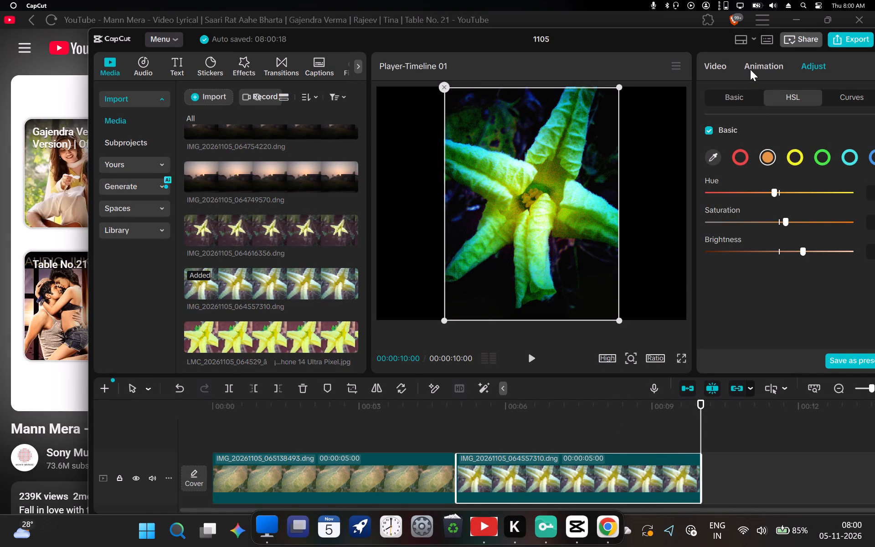
Export the project's video with the leaf and flower clips as a 2K, 30 fps H.264 mp4 at the Higher bit rate.
click(830, 39)
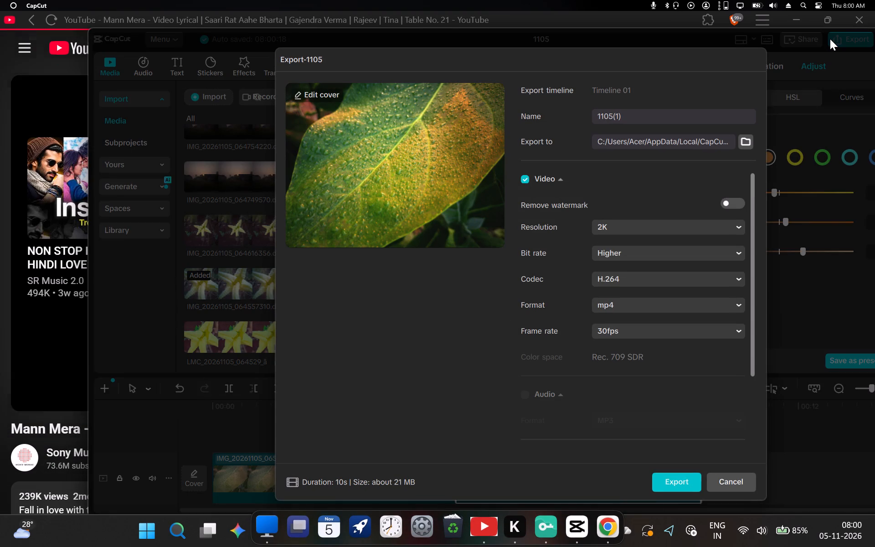
scroll(637, 248, down, 3)
scroll(641, 257, up, 1)
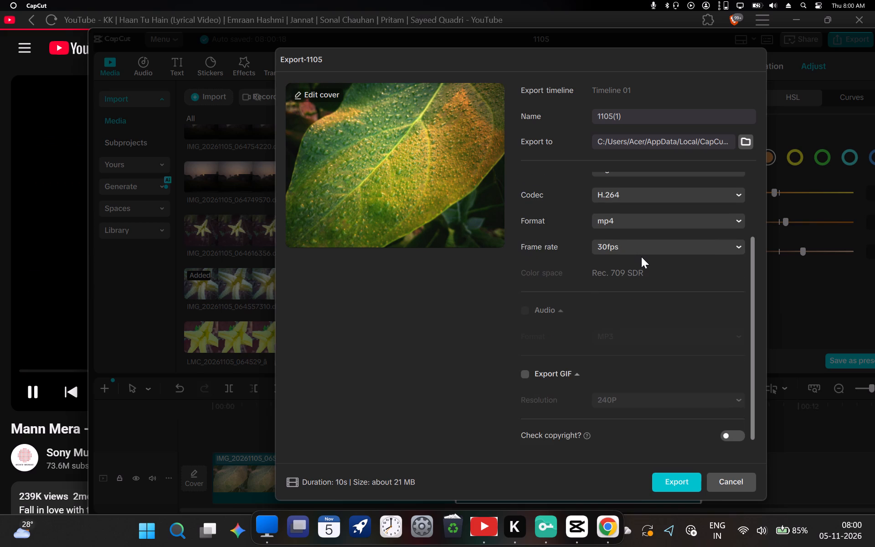
scroll(653, 257, down, 4)
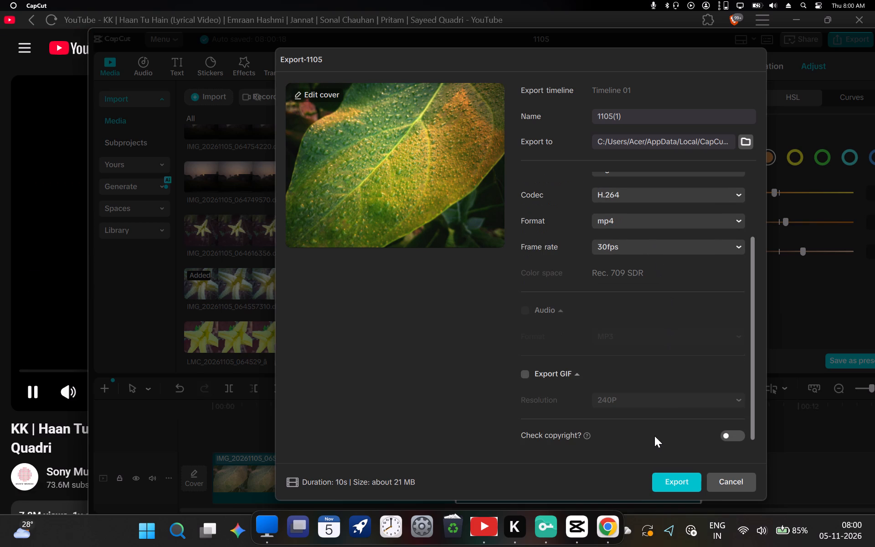
click(669, 487)
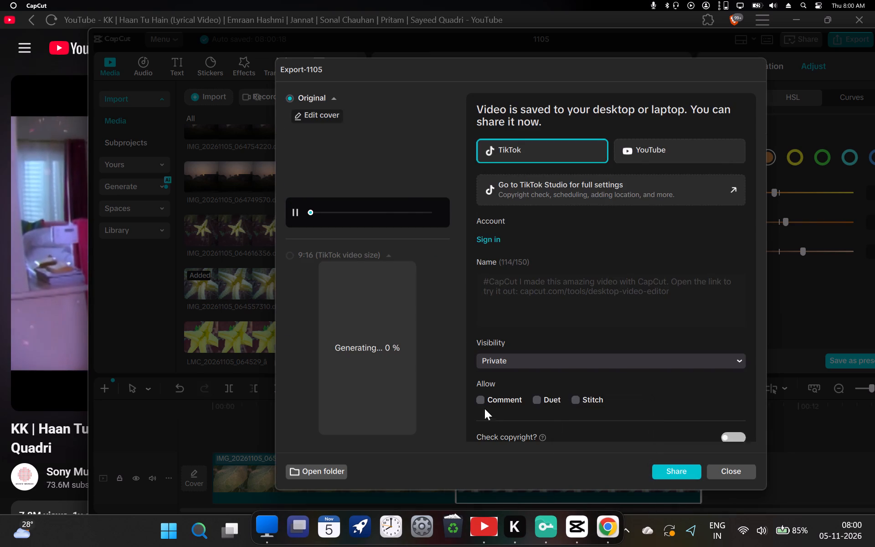
Open the export folder in File Explorer, add the videos 1105 and 1105(1) to Share hub, and close the folder.
click(326, 471)
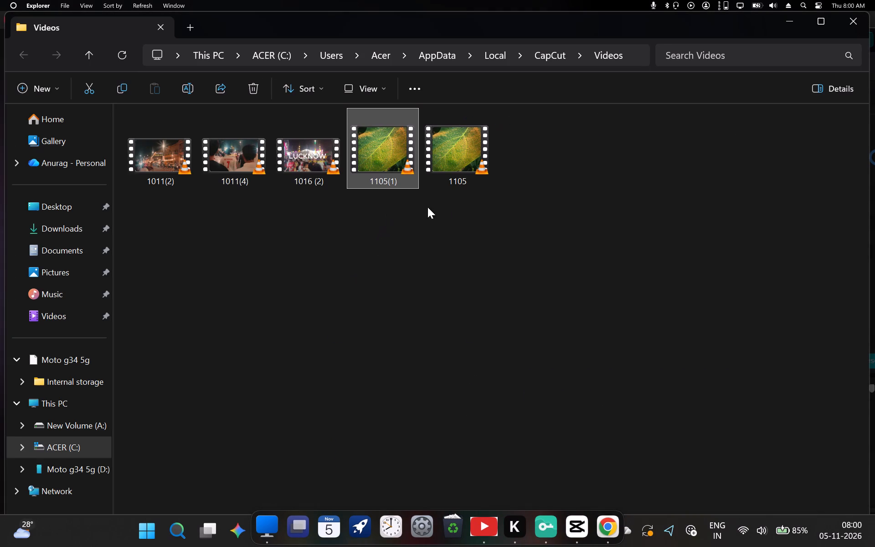
click(456, 207)
click(469, 193)
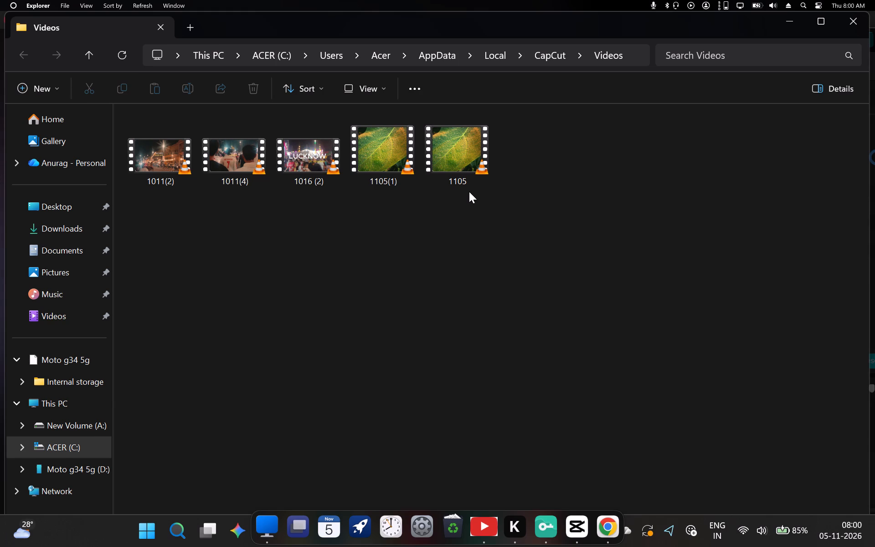
shift+click(452, 160)
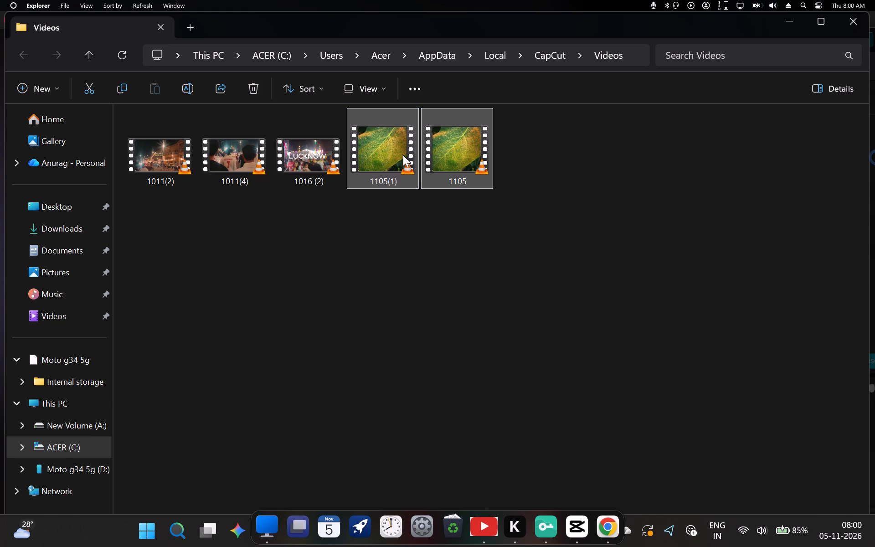
right_click(442, 142)
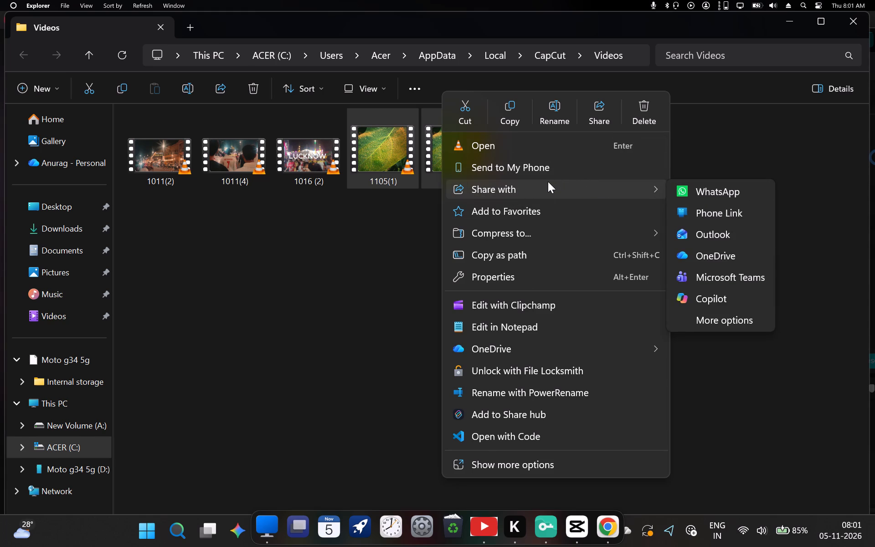
click(502, 418)
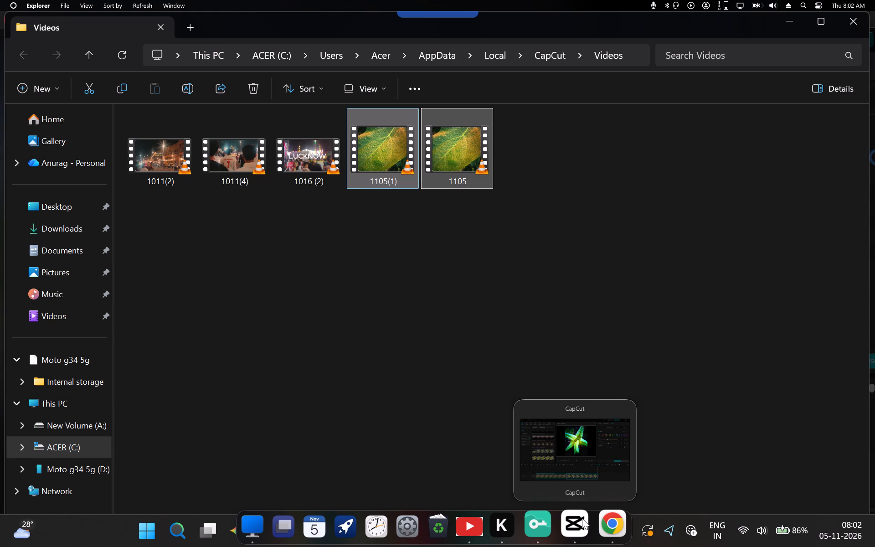
click(857, 14)
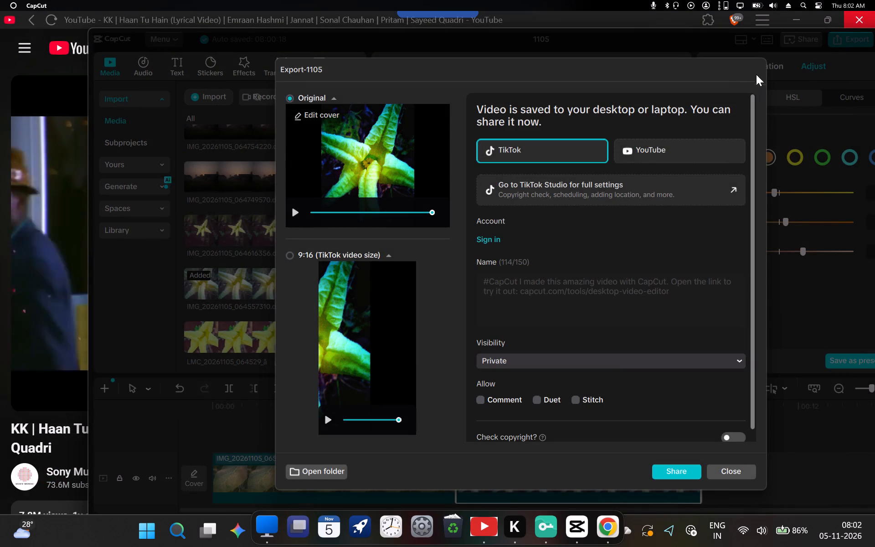
Close the YouTube window and dismiss the export dialog for project 1105.
click(844, 57)
click(866, 17)
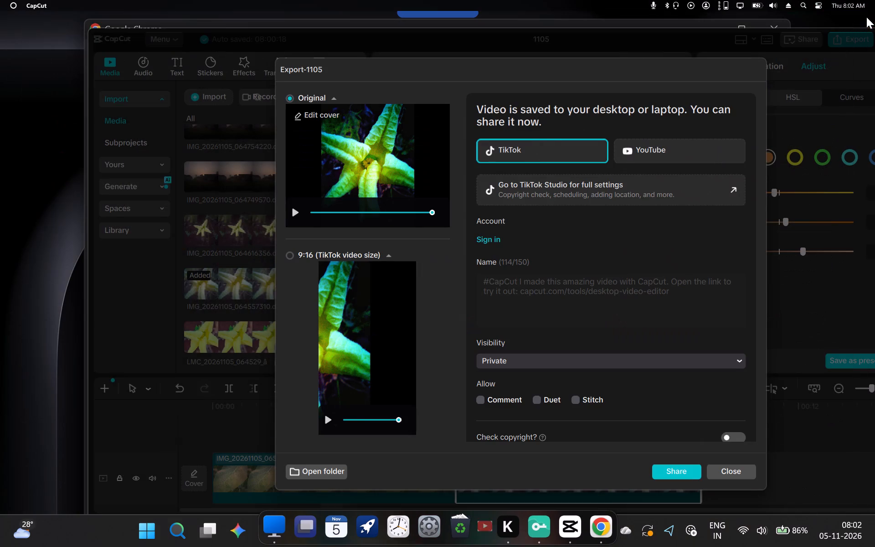
click(732, 472)
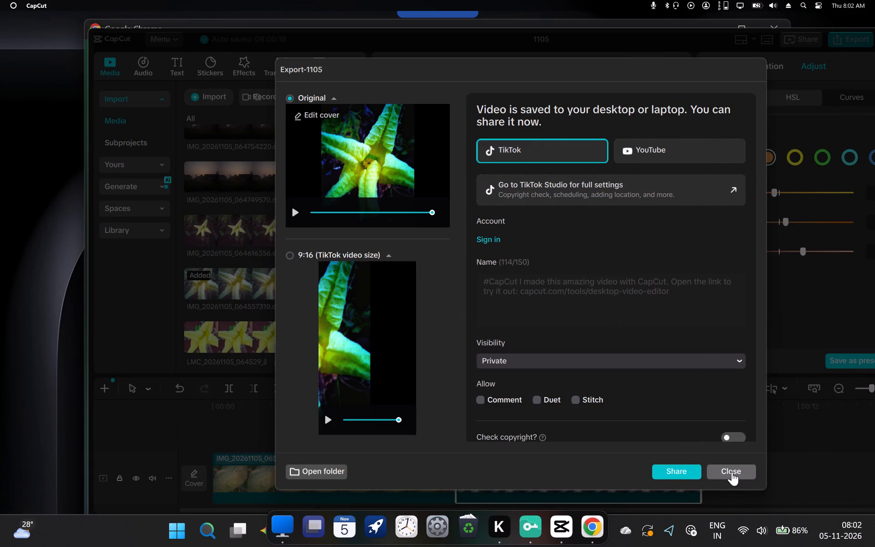
Close the 1105 project editor, the CapCut home window and the remaining Google Chrome window.
drag(688, 40, 685, 39)
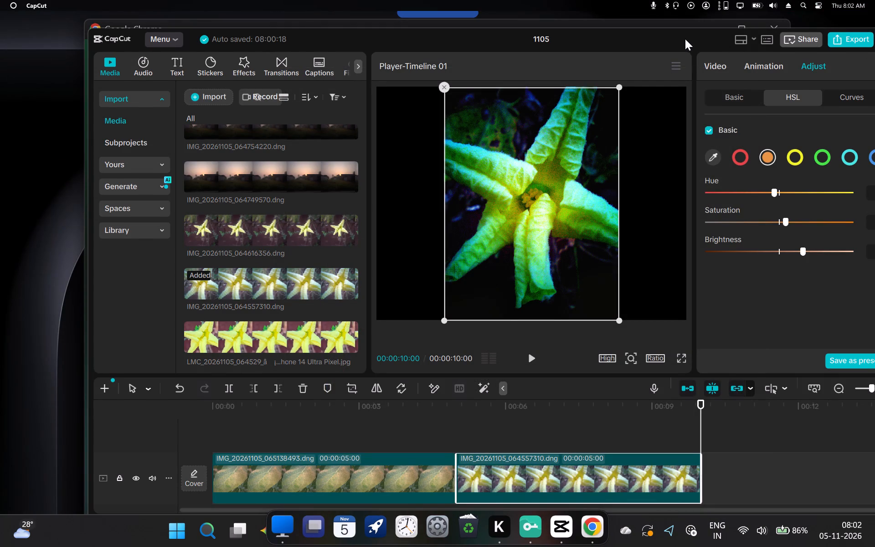
drag(685, 39, 584, 36)
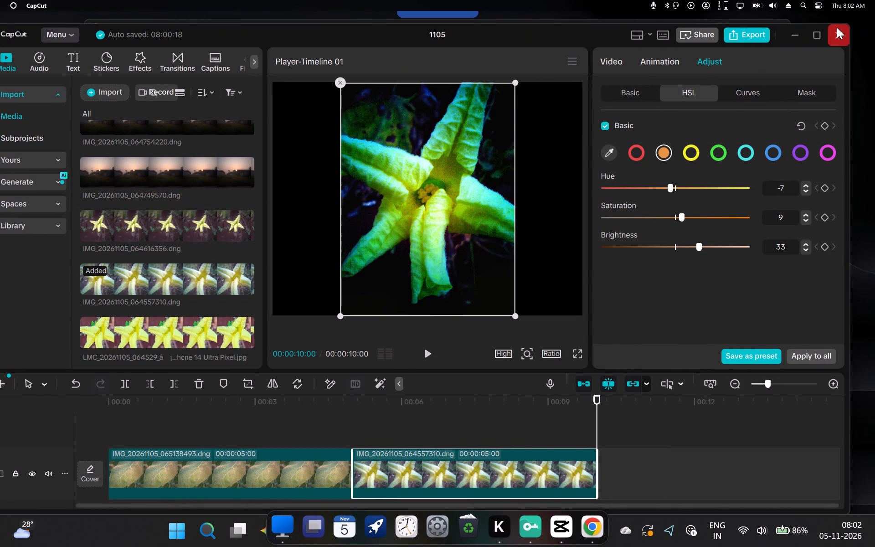
click(837, 27)
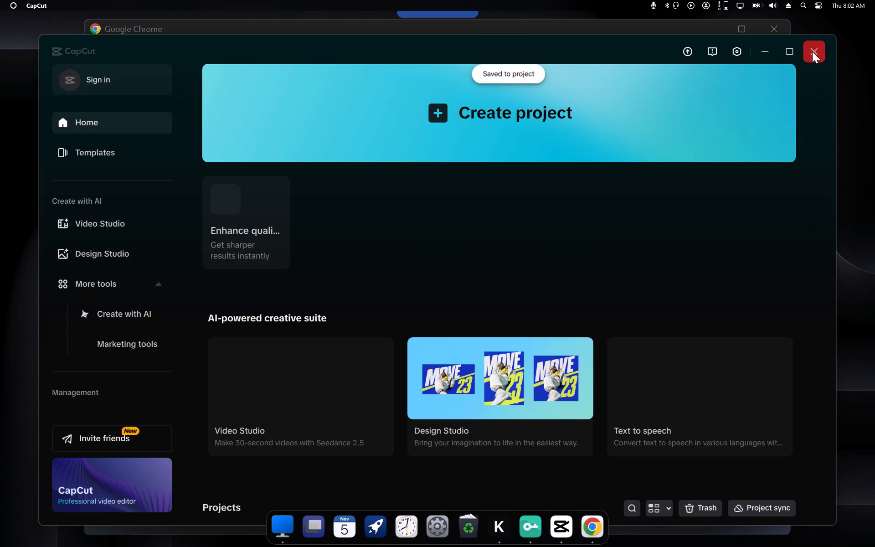
click(812, 52)
click(770, 28)
Reopen CapCut from the desktop.
click(572, 530)
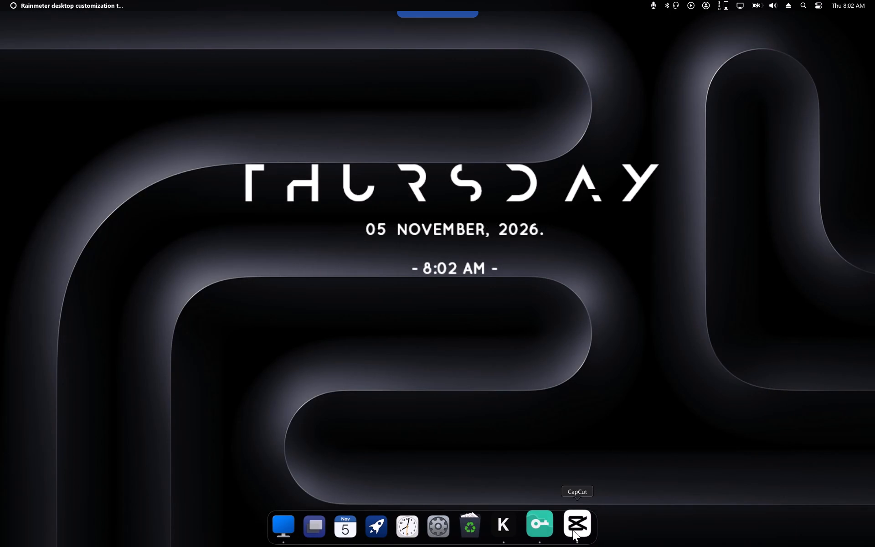